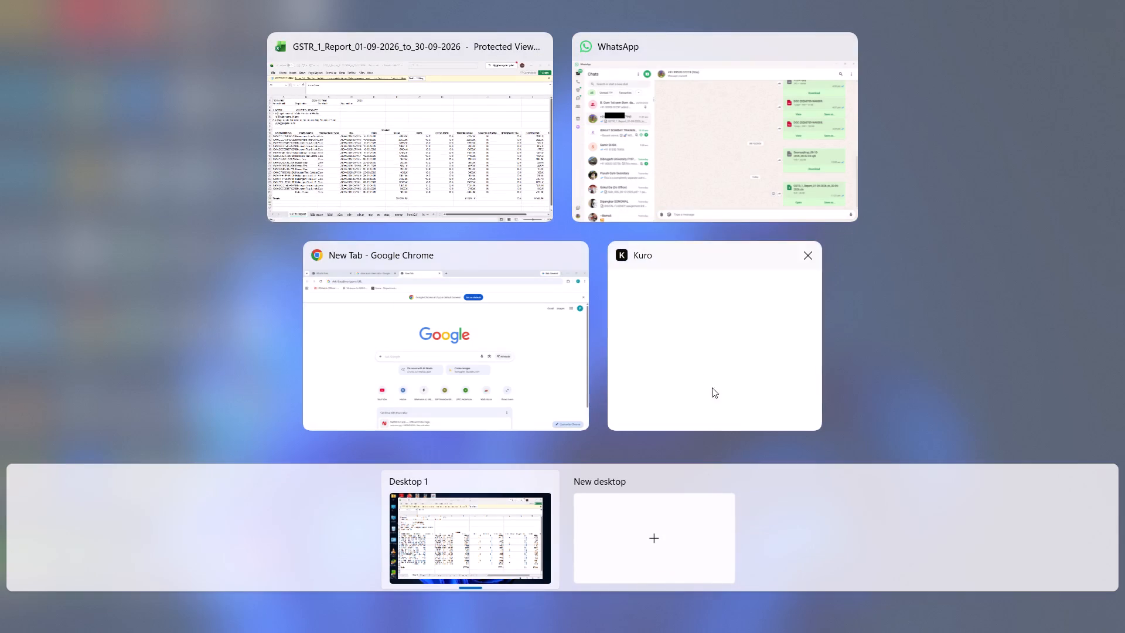
Switch to the GSTR_1_Report_01-09-2026_to_30-09-2026 workbook in Excel and enable editing.
click(445, 117)
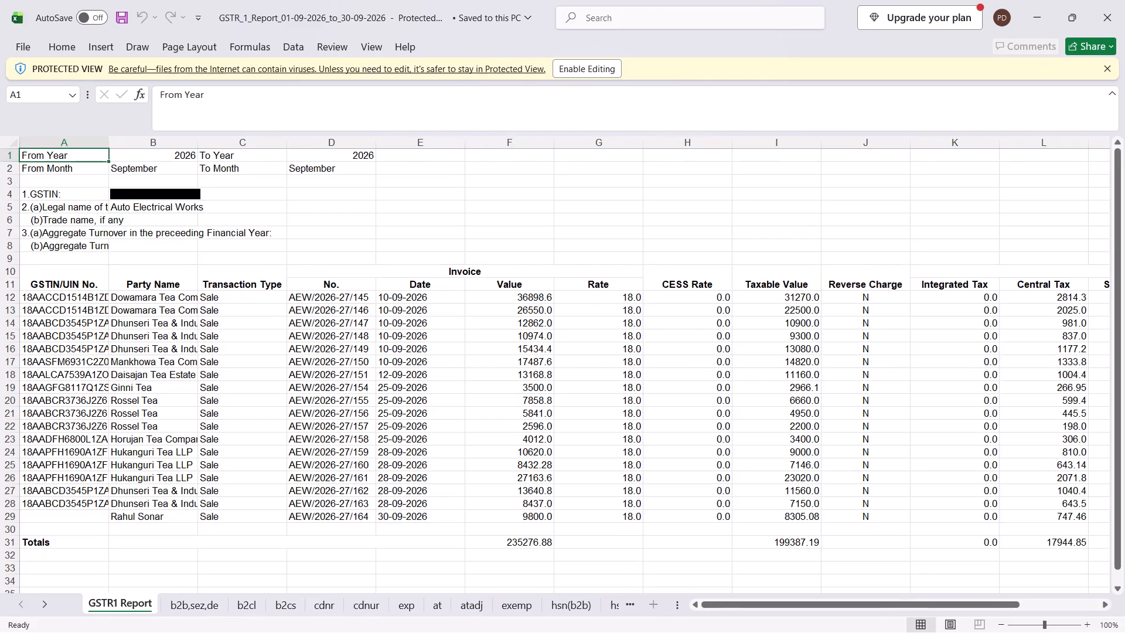
double_click(196, 141)
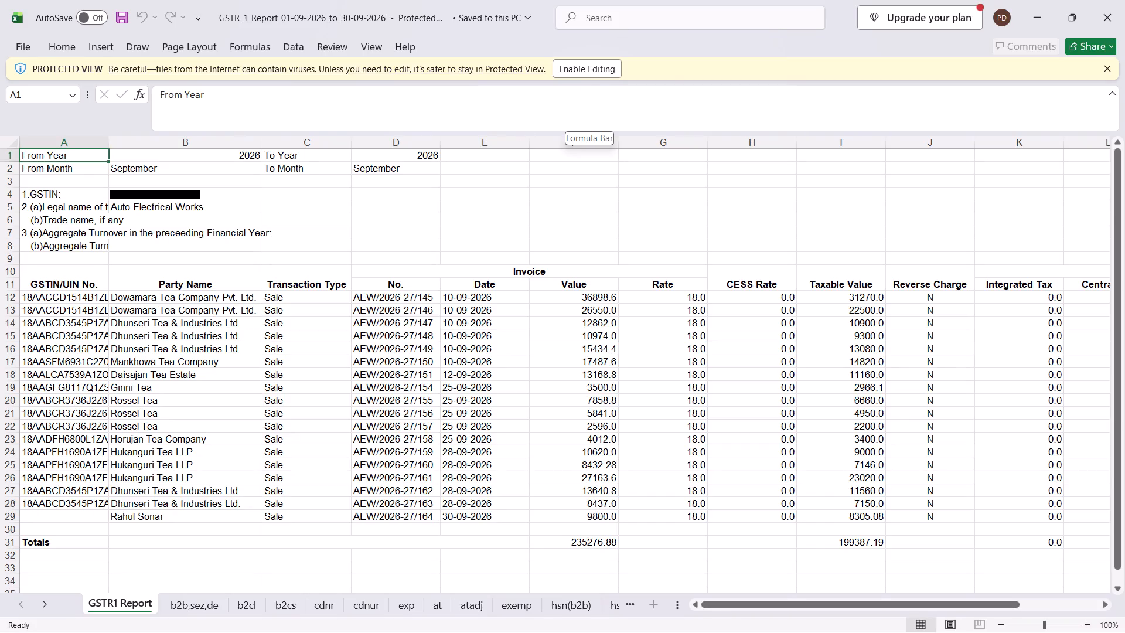
click(588, 70)
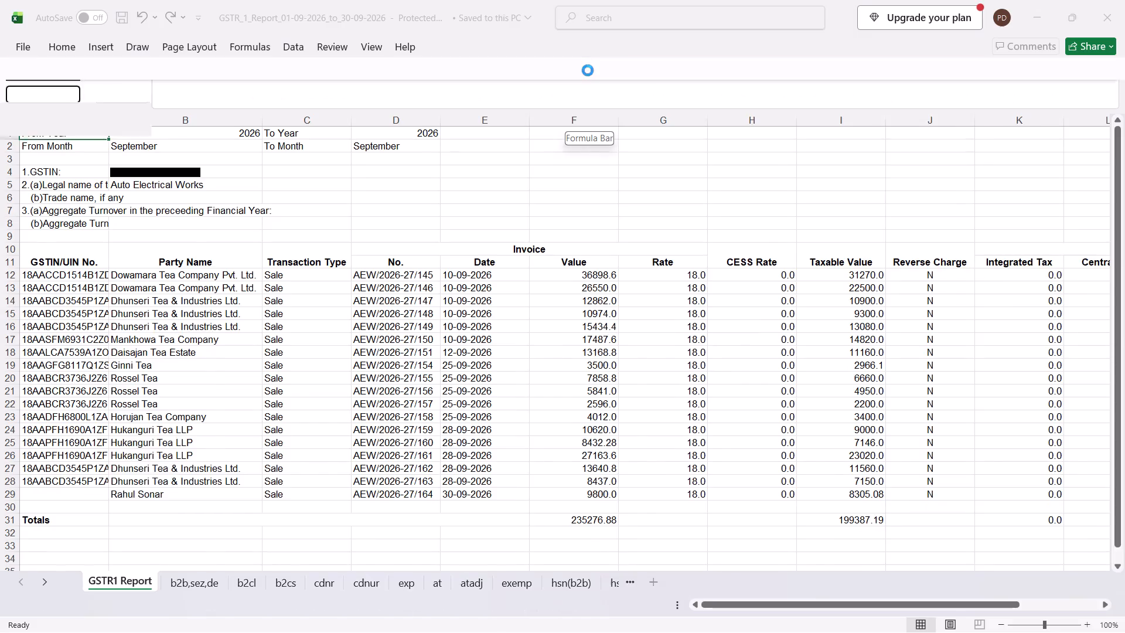
Delete the CESS Rate, Reverse Charge, Integrated Tax, CESS and Place Of Supply columns from the GSTR1 Report sheet.
scroll(773, 450, down, 1)
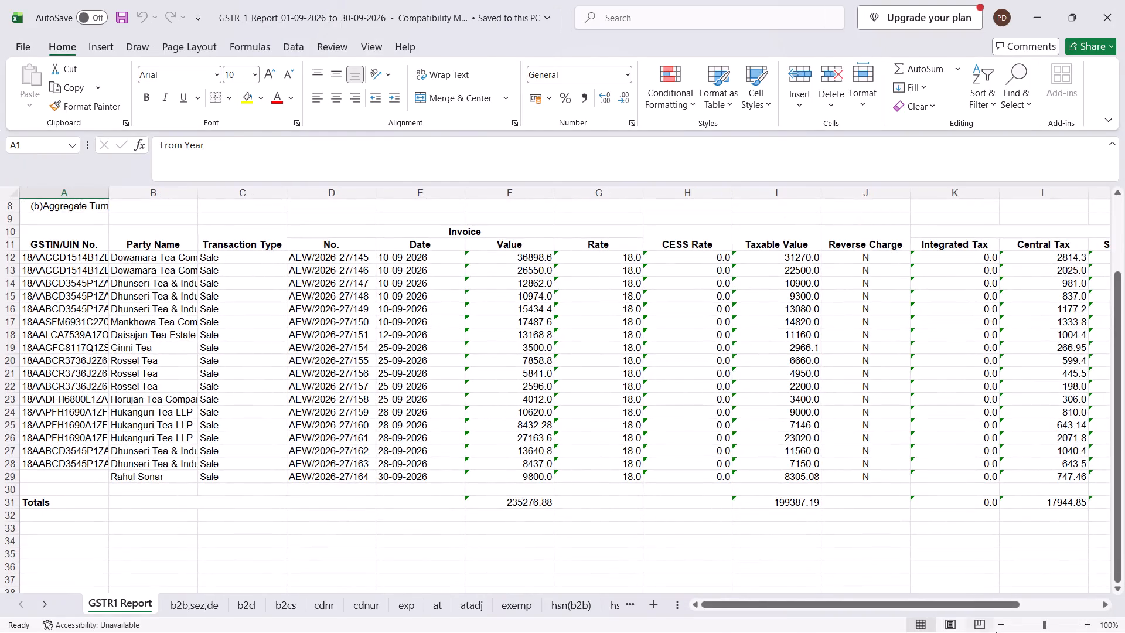
click(1066, 605)
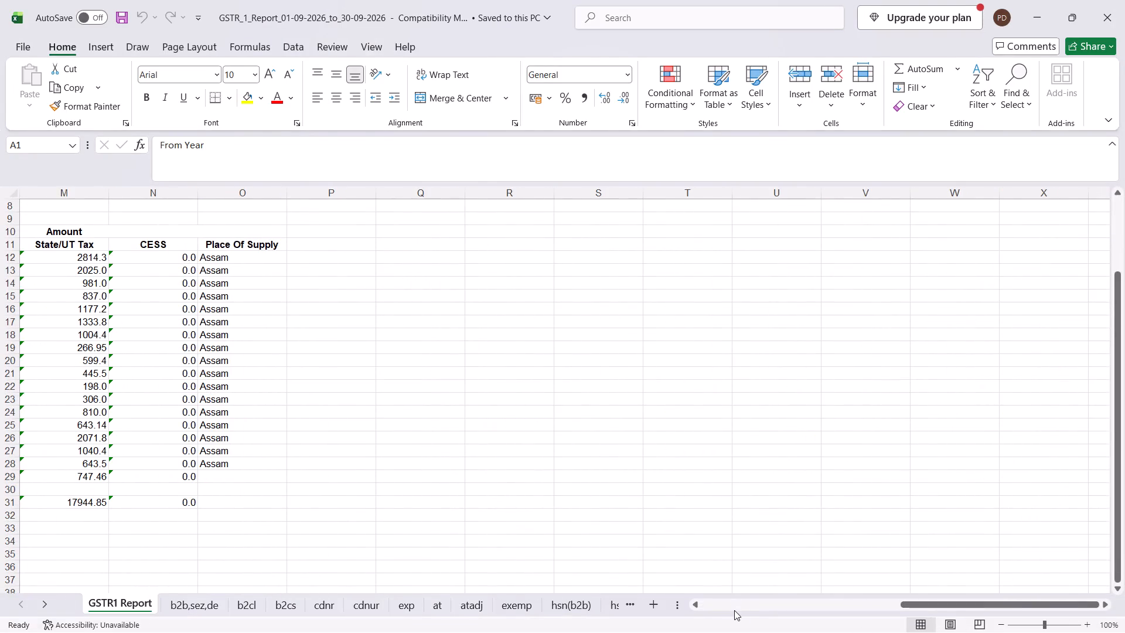
click(734, 610)
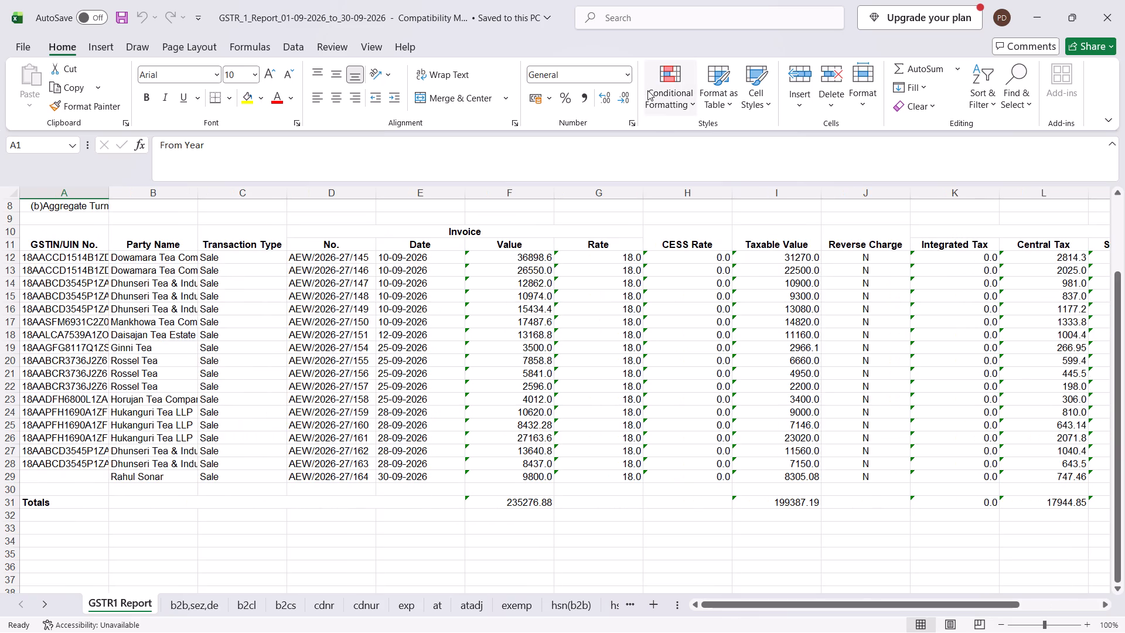
click(688, 188)
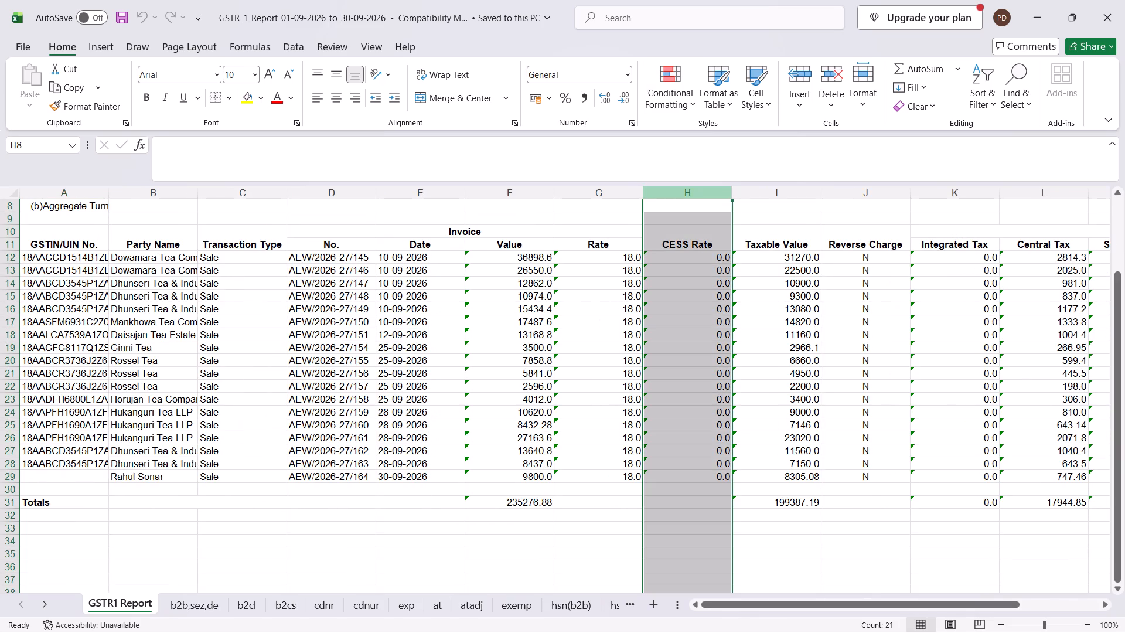
key(ctrl+minus)
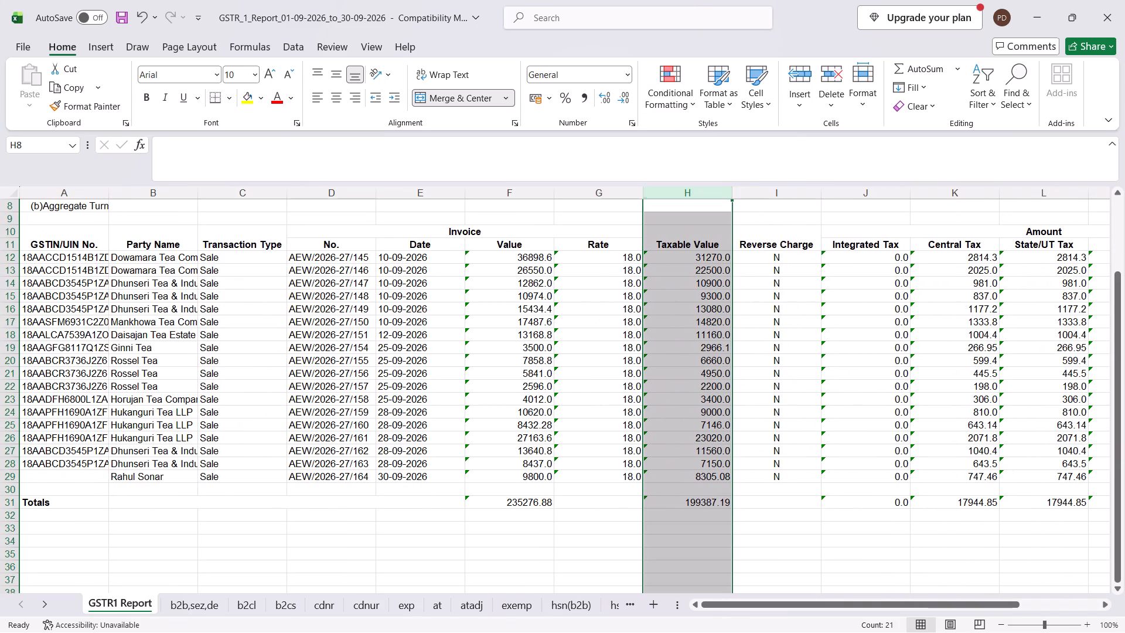
click(778, 190)
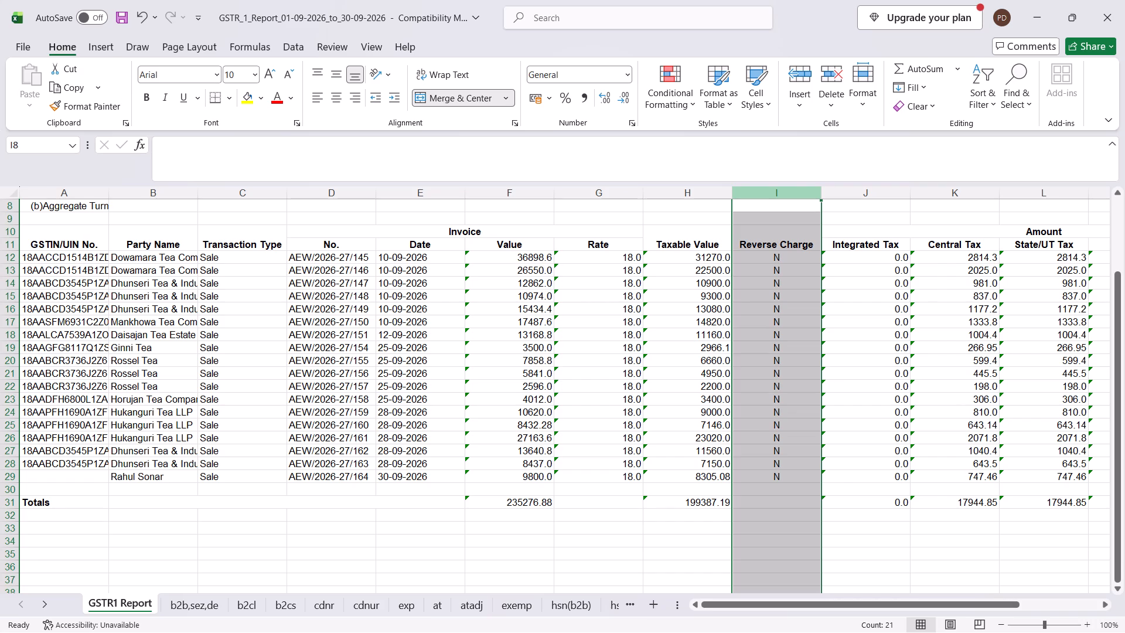
key(ctrl+minus)
key(ctrl+minus)
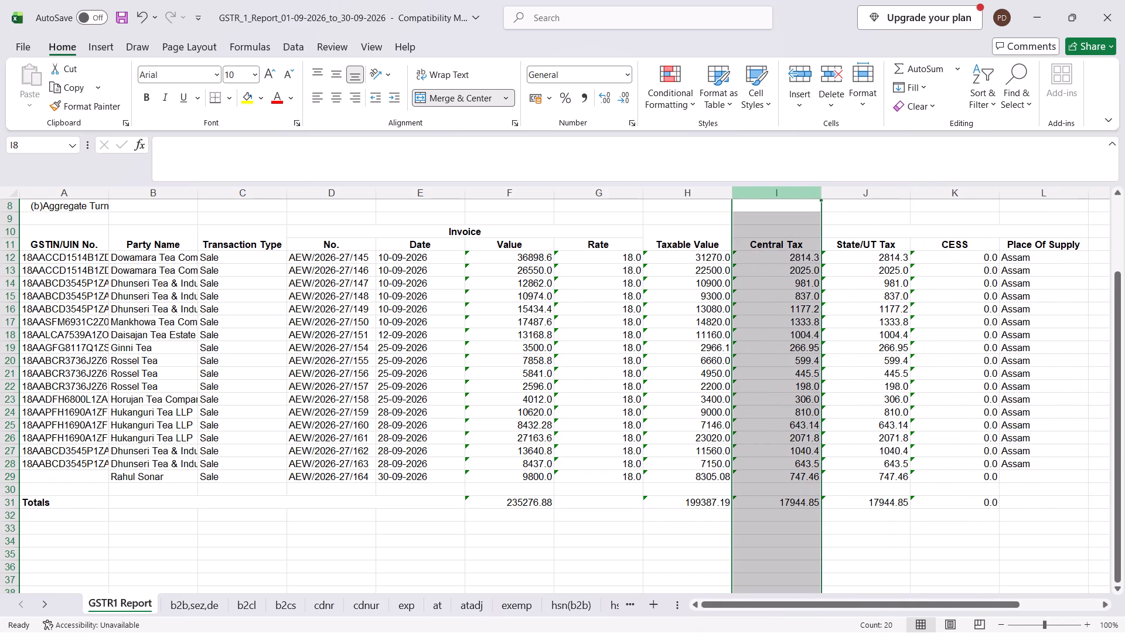
click(986, 195)
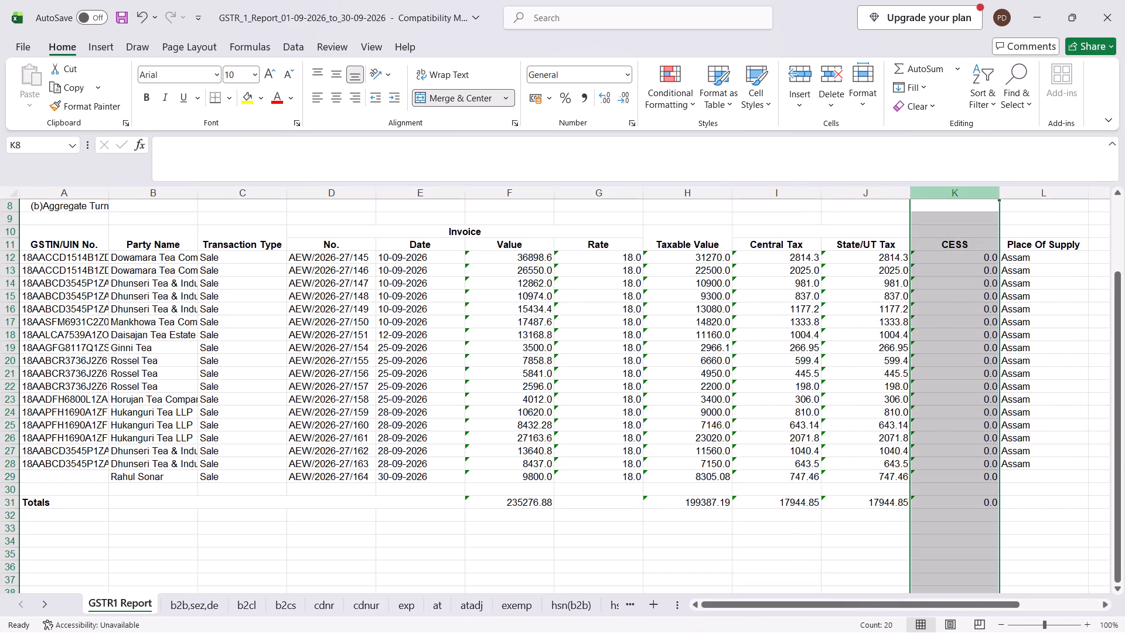
key(ctrl+minus)
key(ctrl+minus)
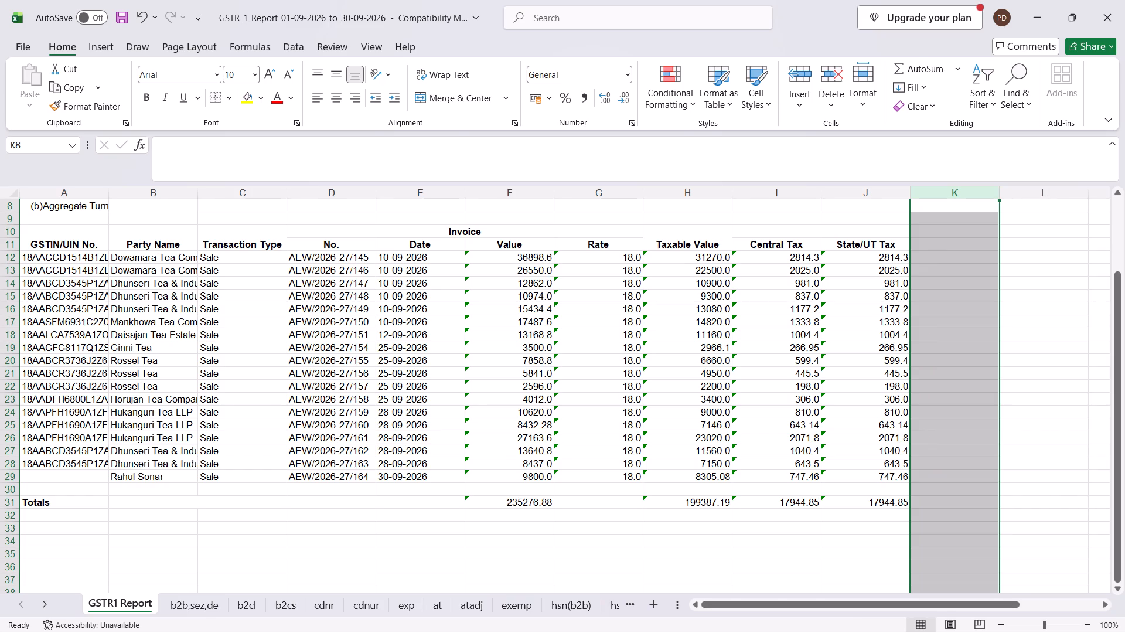
Auto-fit the widths of the Date and Transaction Type columns to their contents.
double_click(466, 196)
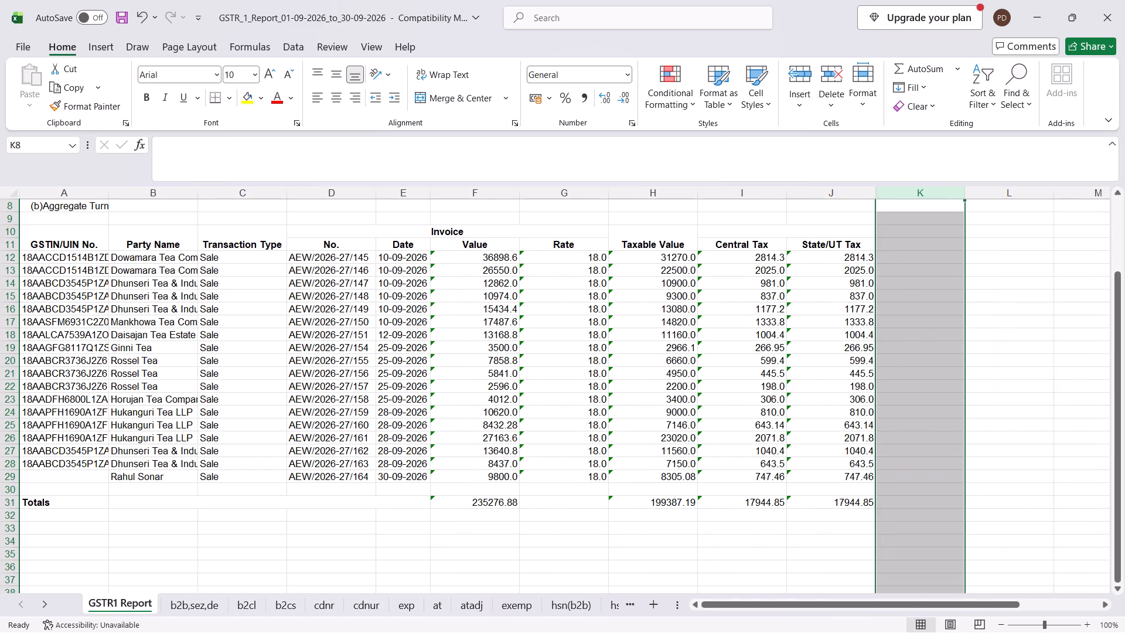
double_click(289, 195)
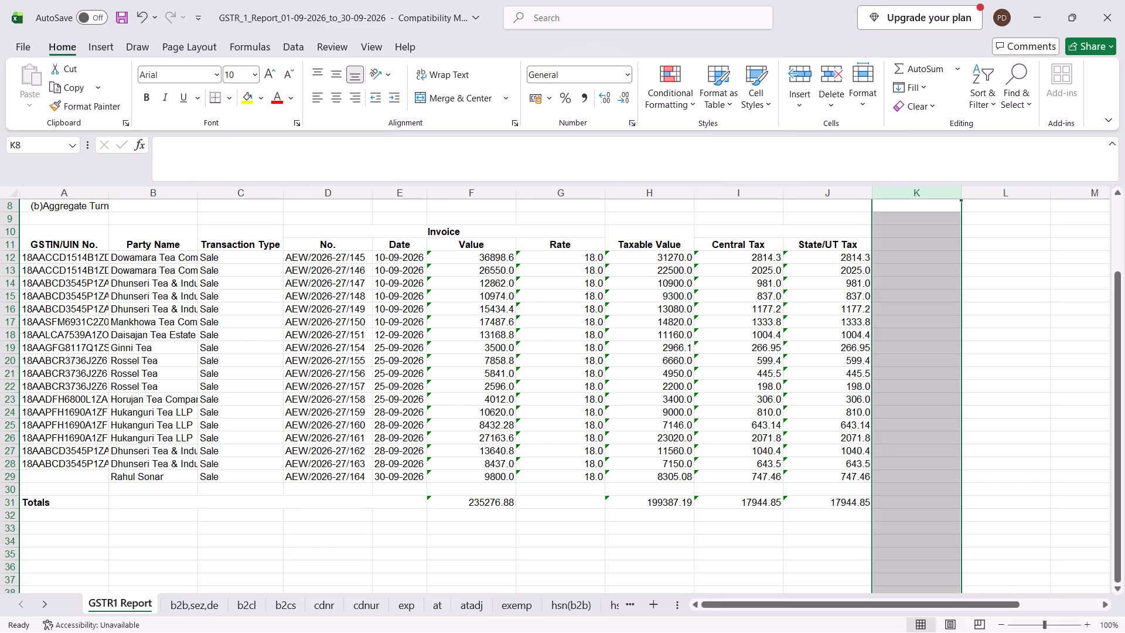
Ignore the number-stored-as-text errors for all invoice rows from Value through State/UT Tax, cells F12 to J29.
click(454, 260)
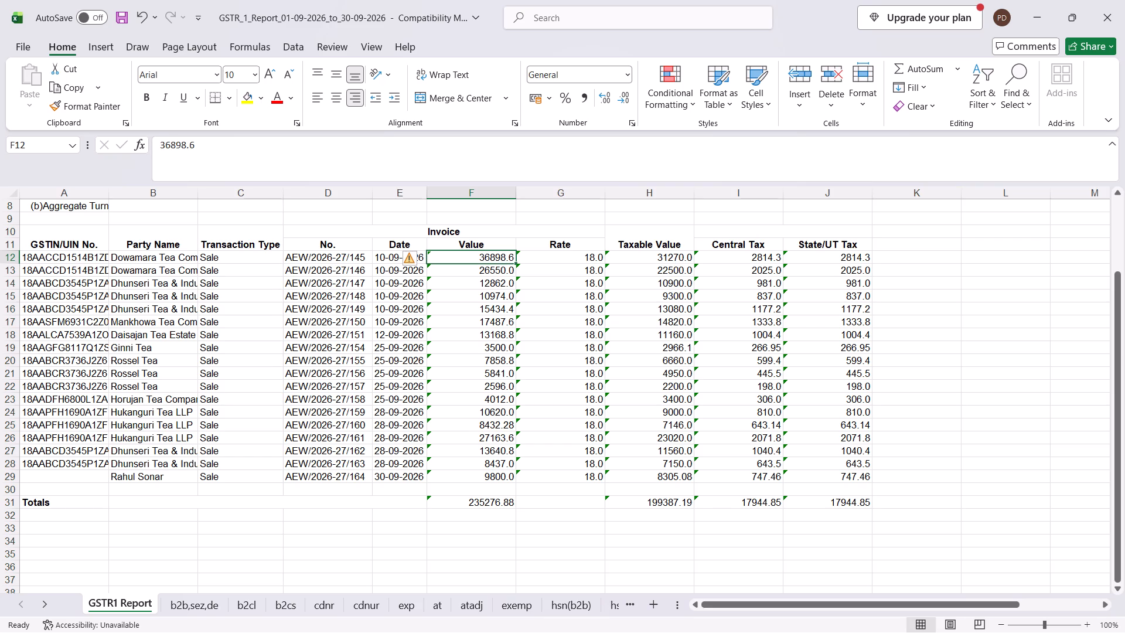
key(ctrl+shift+Right)
key(ctrl+shift+Down)
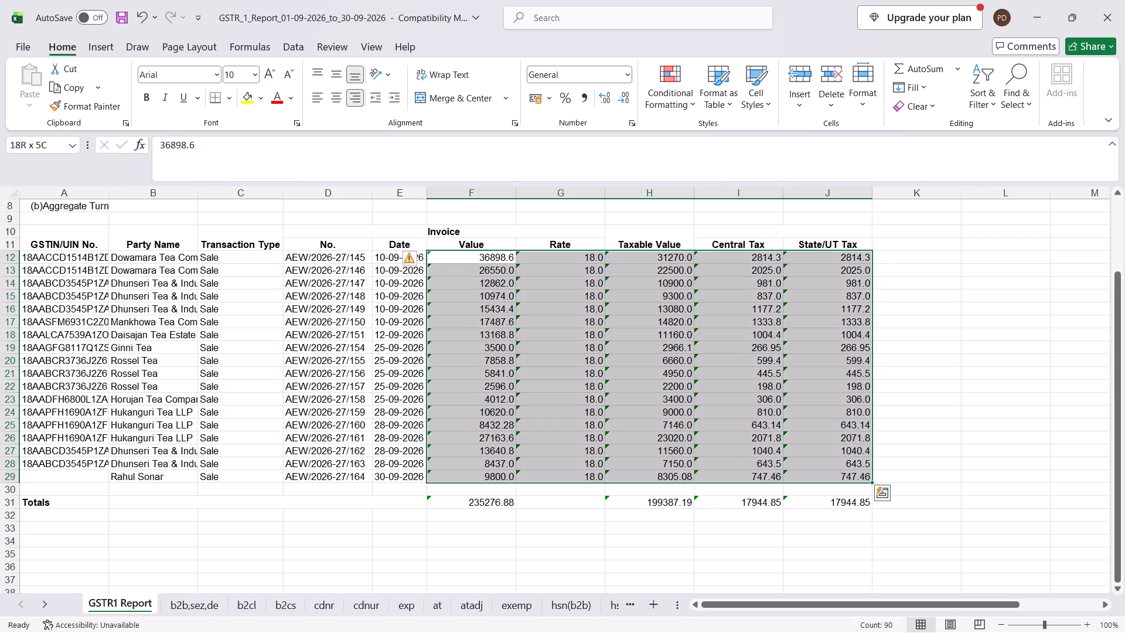
click(415, 263)
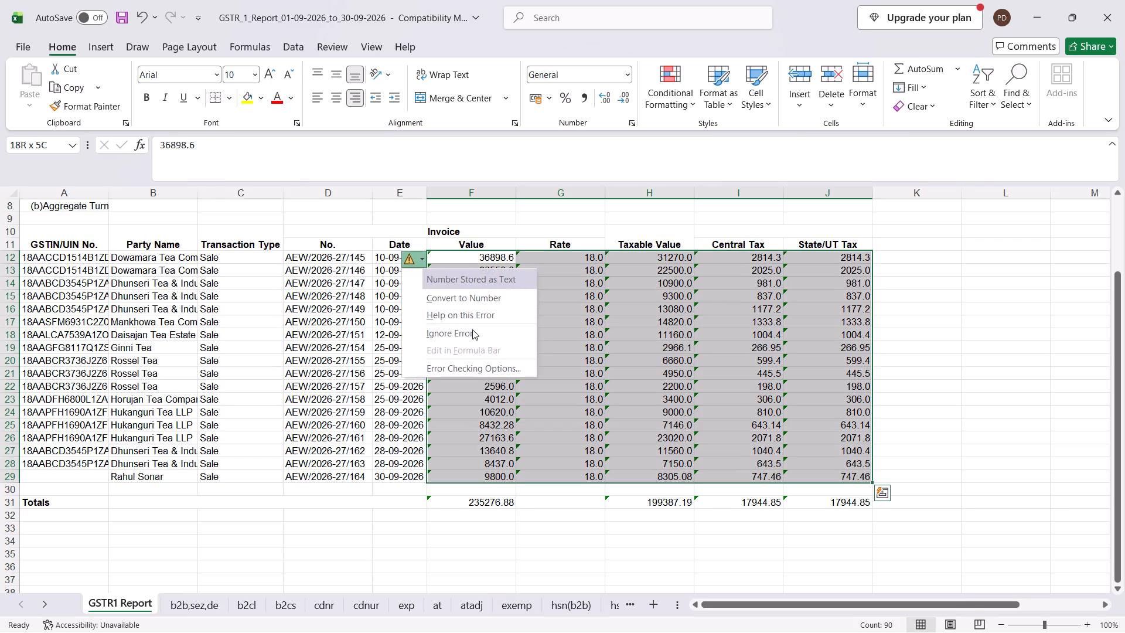
click(473, 332)
click(977, 355)
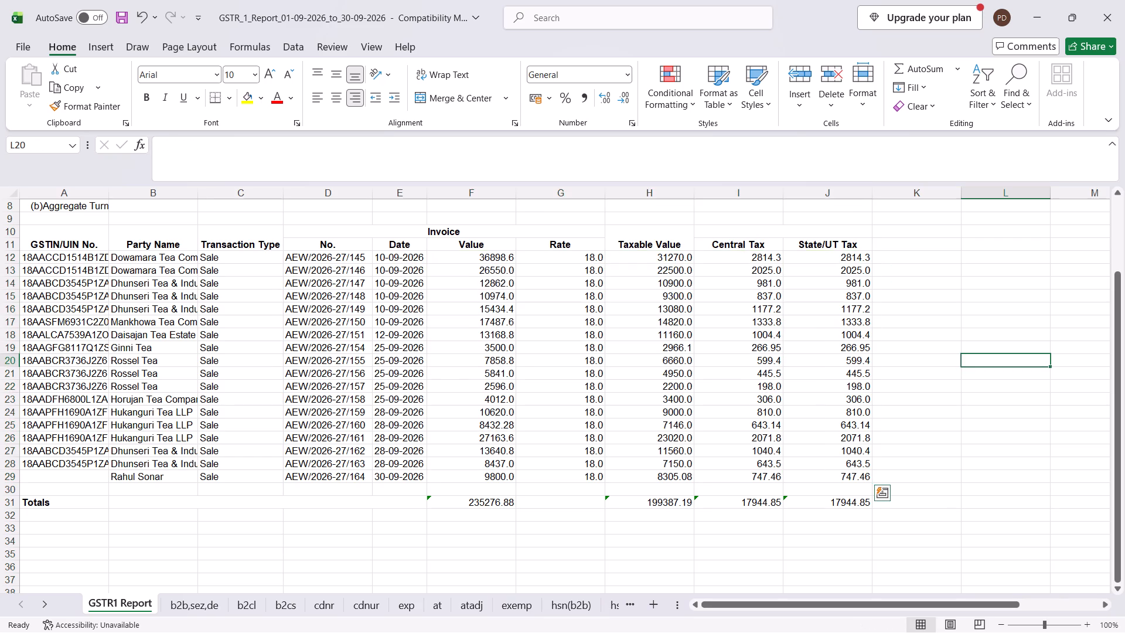
Apply the comma number style to the Taxable Value, Central Tax and State/UT Tax cells, H12 to J29.
click(646, 257)
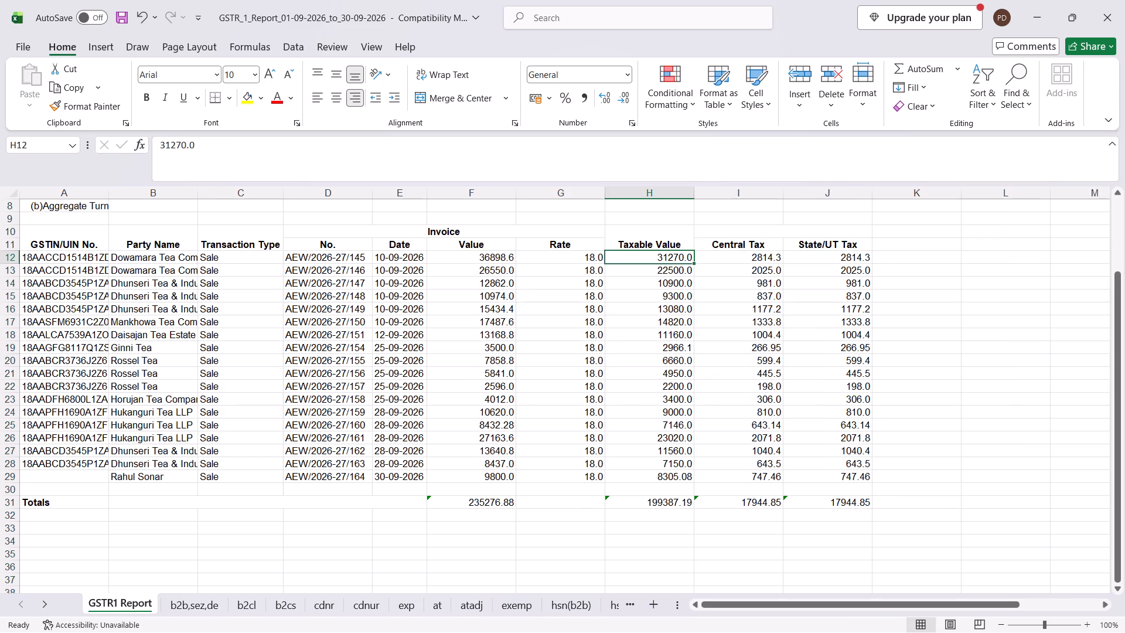
key(ctrl+shift+Right)
key(ctrl+shift+Down)
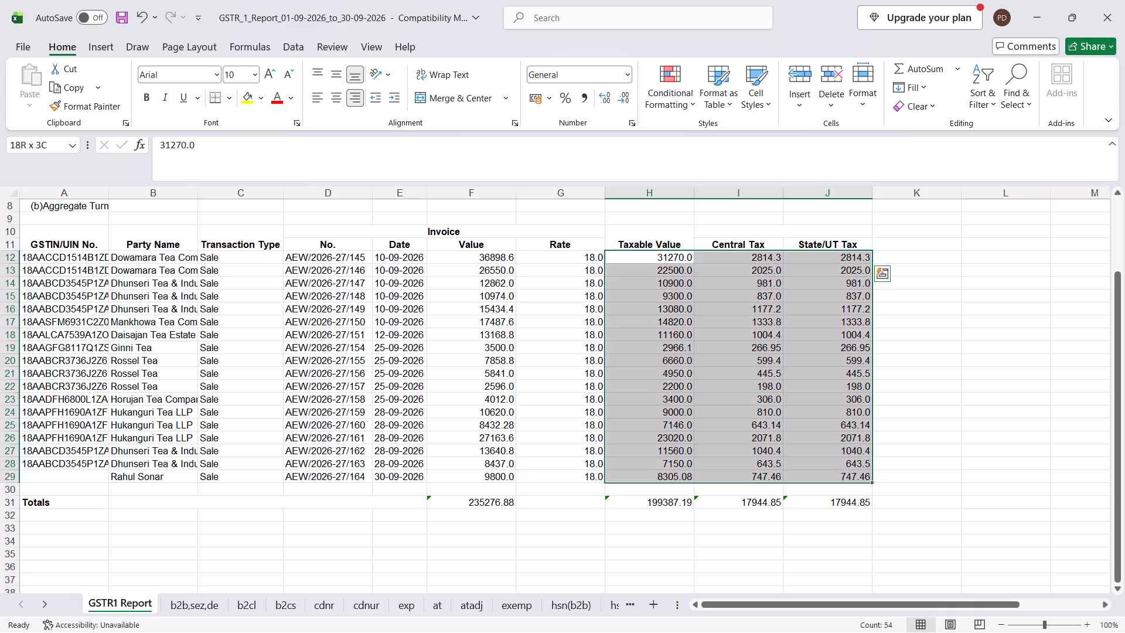
click(583, 97)
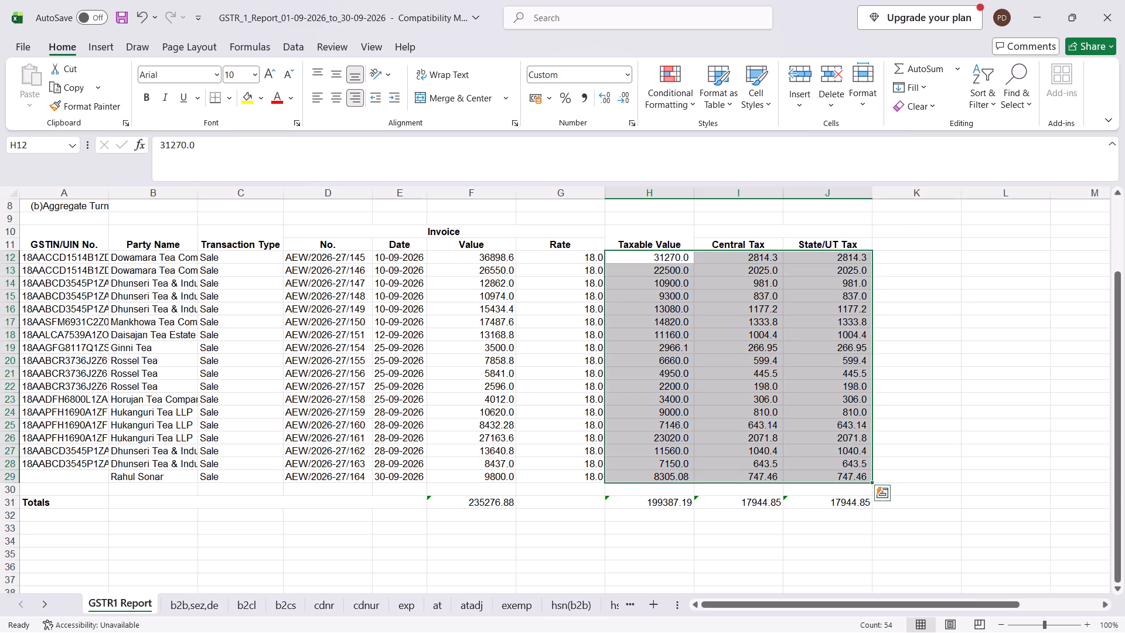
click(997, 359)
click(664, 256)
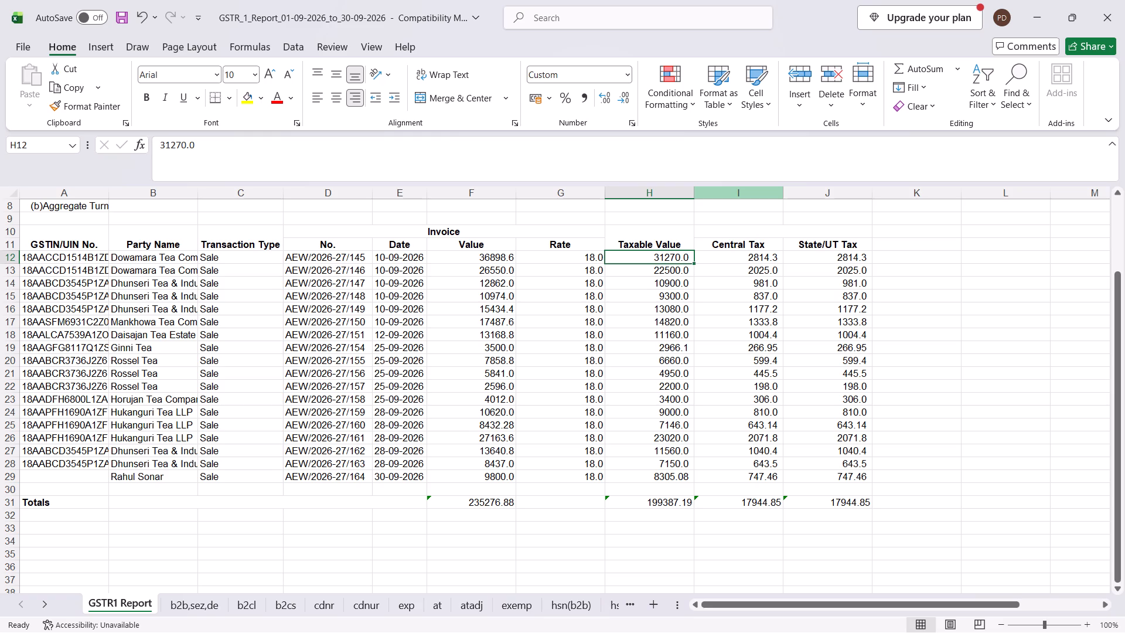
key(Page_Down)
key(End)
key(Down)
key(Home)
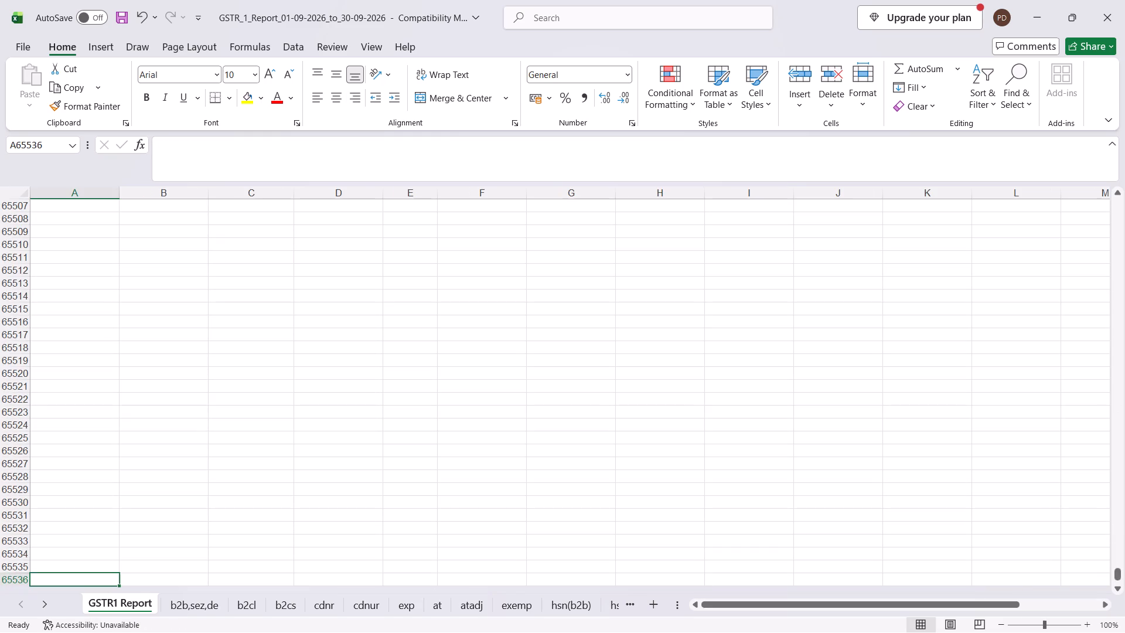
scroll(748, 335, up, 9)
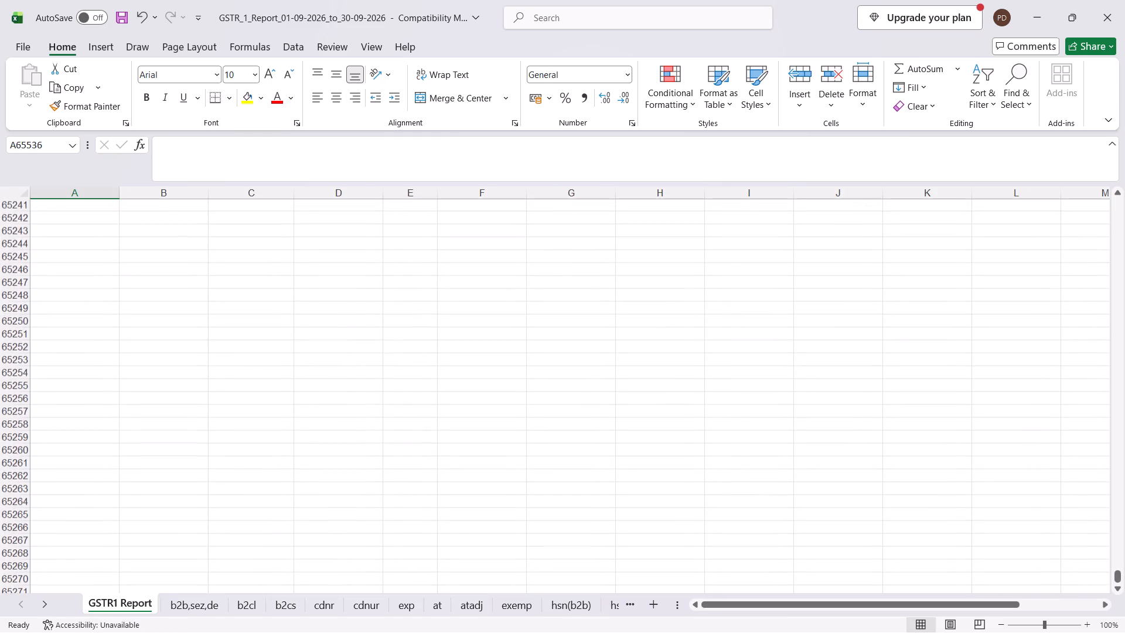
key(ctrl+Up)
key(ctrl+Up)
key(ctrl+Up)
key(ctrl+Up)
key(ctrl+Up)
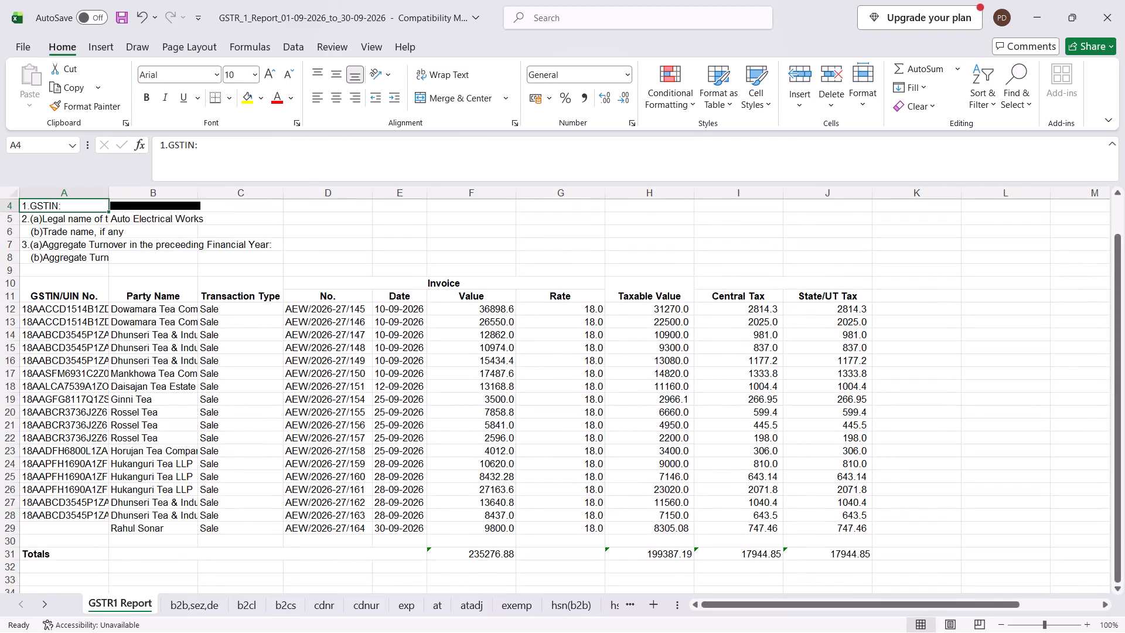
Re-enter the Taxable Value amounts in H12 to H16 as the numbers 31270, 22500, 10900, 9300 and 13080.
click(669, 307)
text(31270)
key(Return)
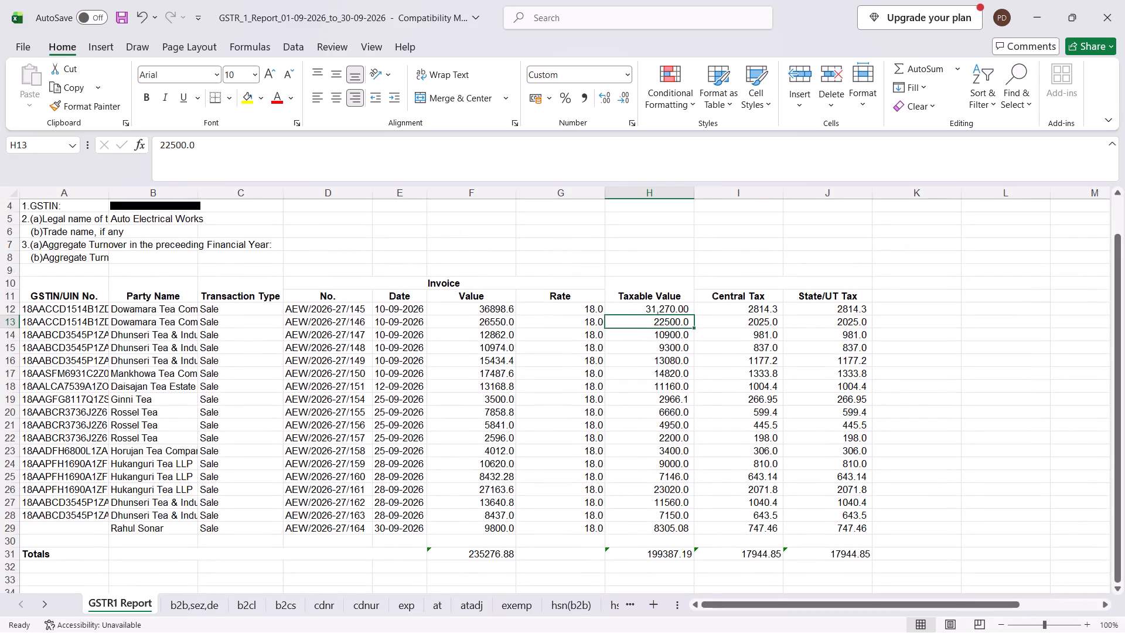
text(22500)
key(Return)
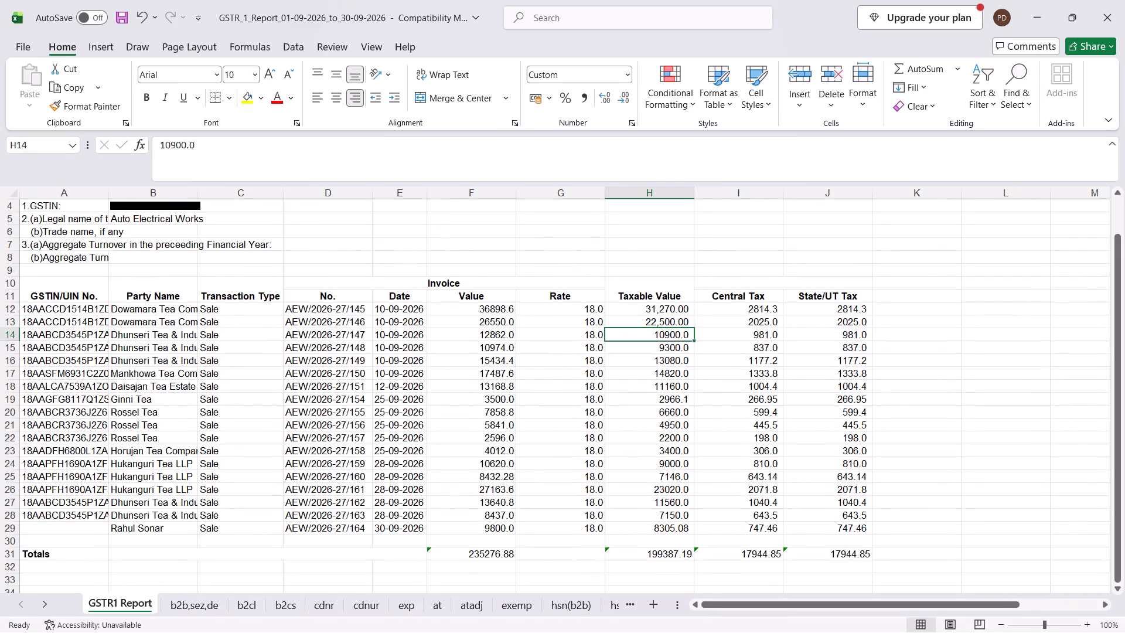
text(10900)
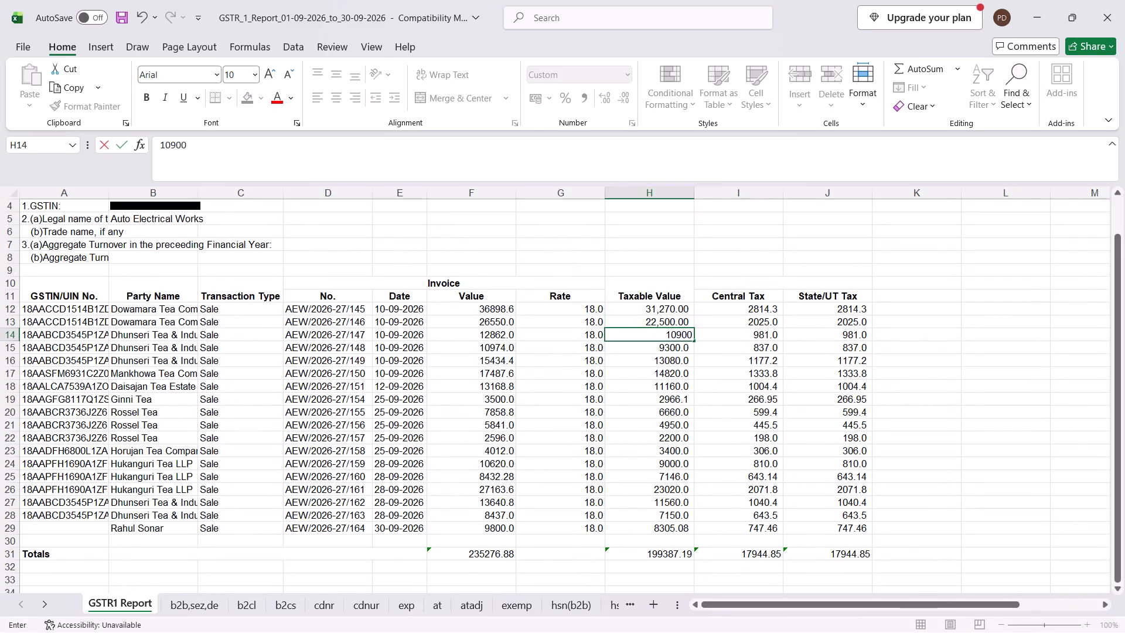
key(Return)
text(9300)
key(Return)
text(13080)
key(Return)
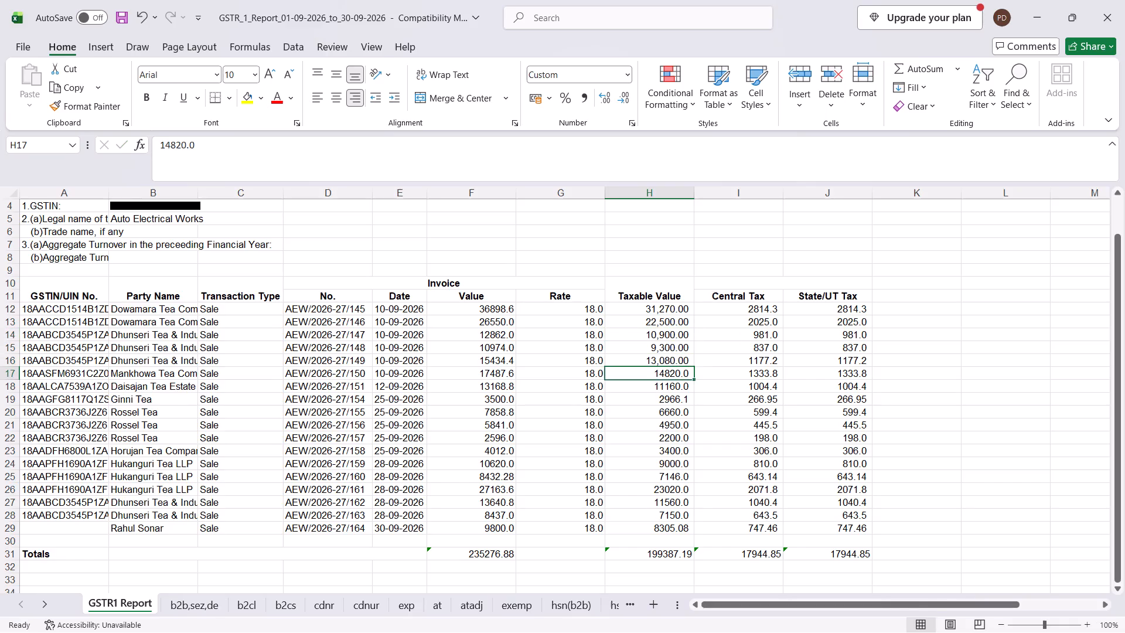
Re-enter the Taxable Value amounts in H17 to H21 as the numbers 14820, 11160, 2966.1, 6660 and 4950.
text(14820)
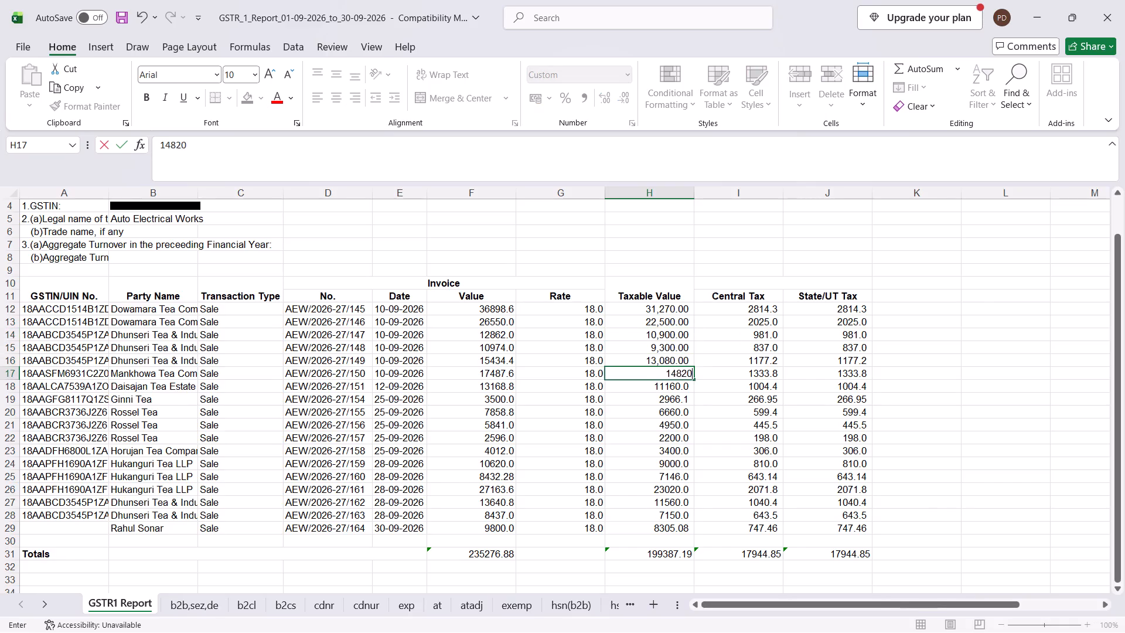
key(Return)
text(11160)
key(Return)
text(2966.1)
key(Return)
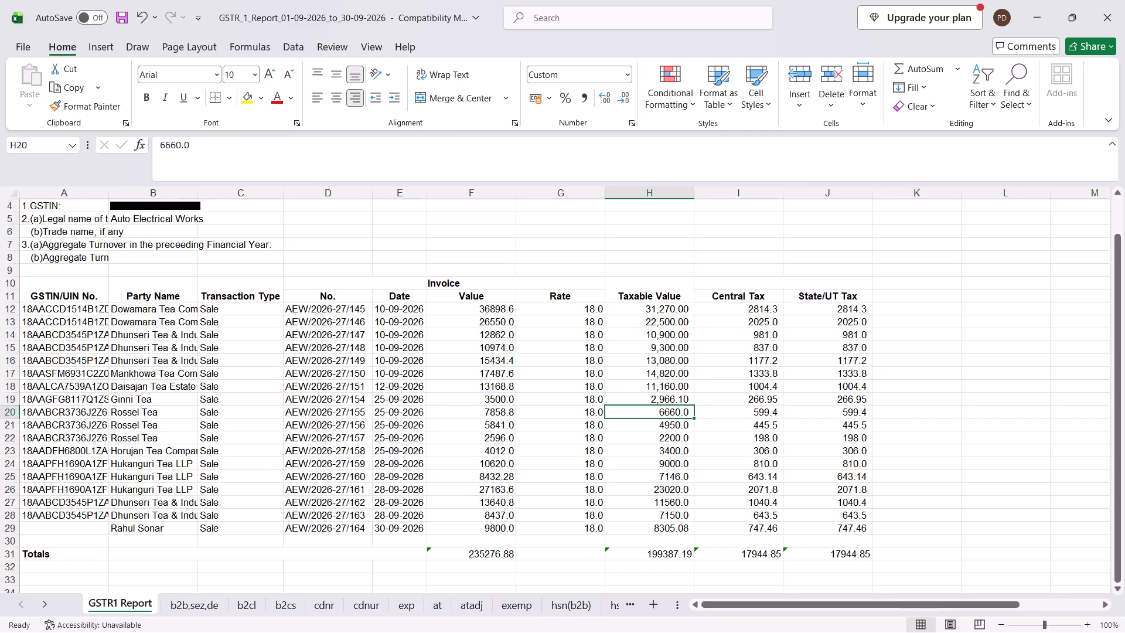
text(6660)
key(Return)
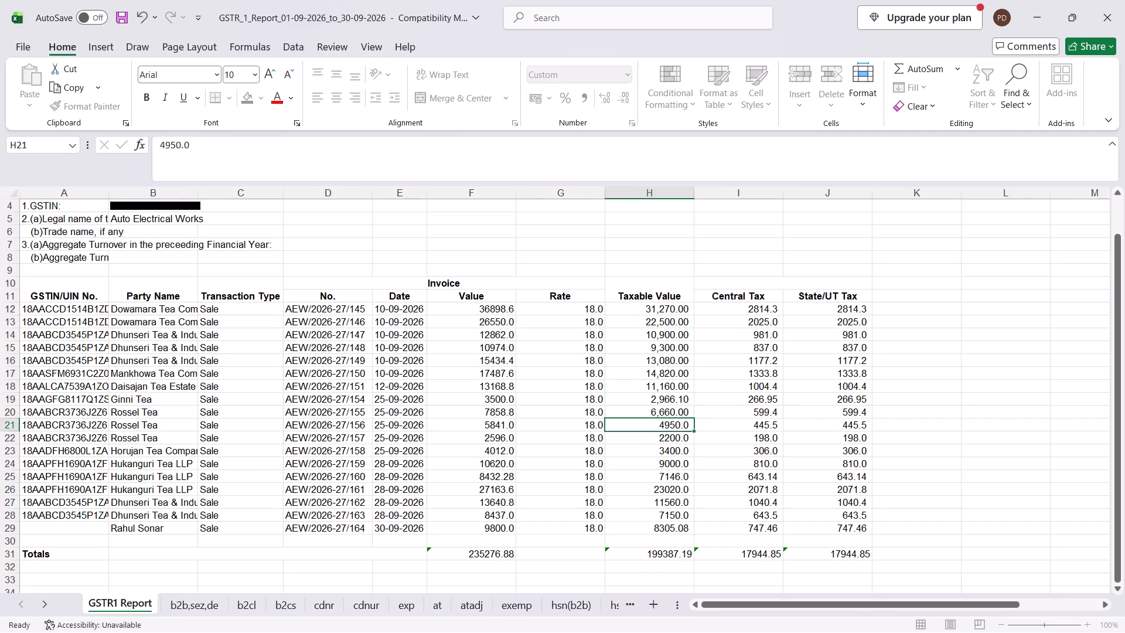
text(4950)
key(Return)
Re-enter the Taxable Value amounts in H22 to H25 as the numbers 2200, 3400, 9000 and 7146.
text(2200)
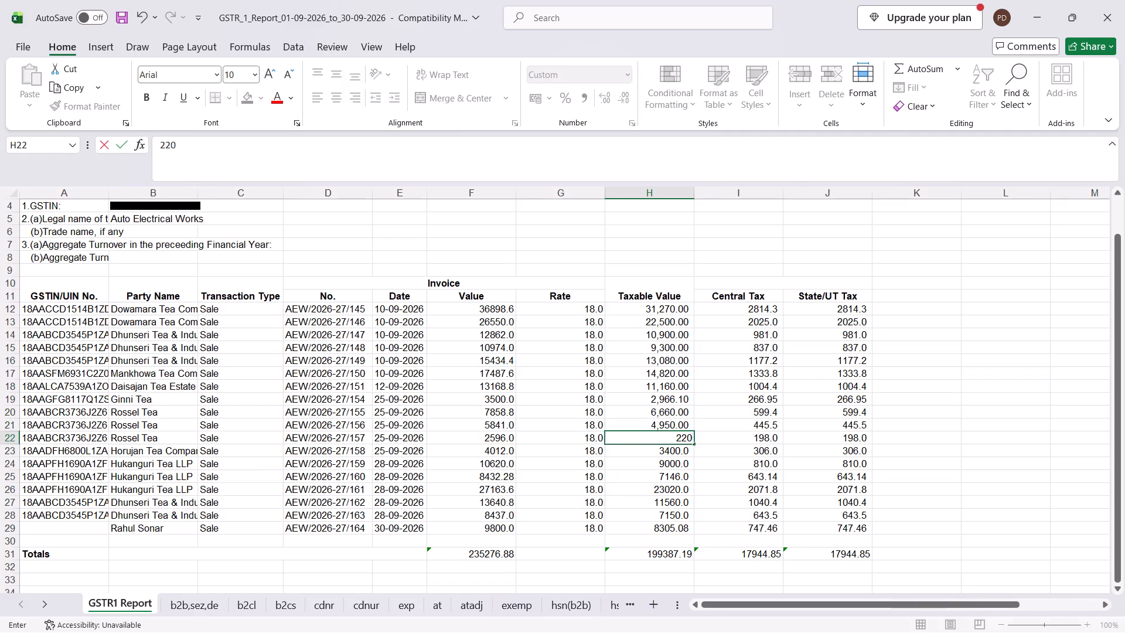
key(Return)
text(3400)
key(Return)
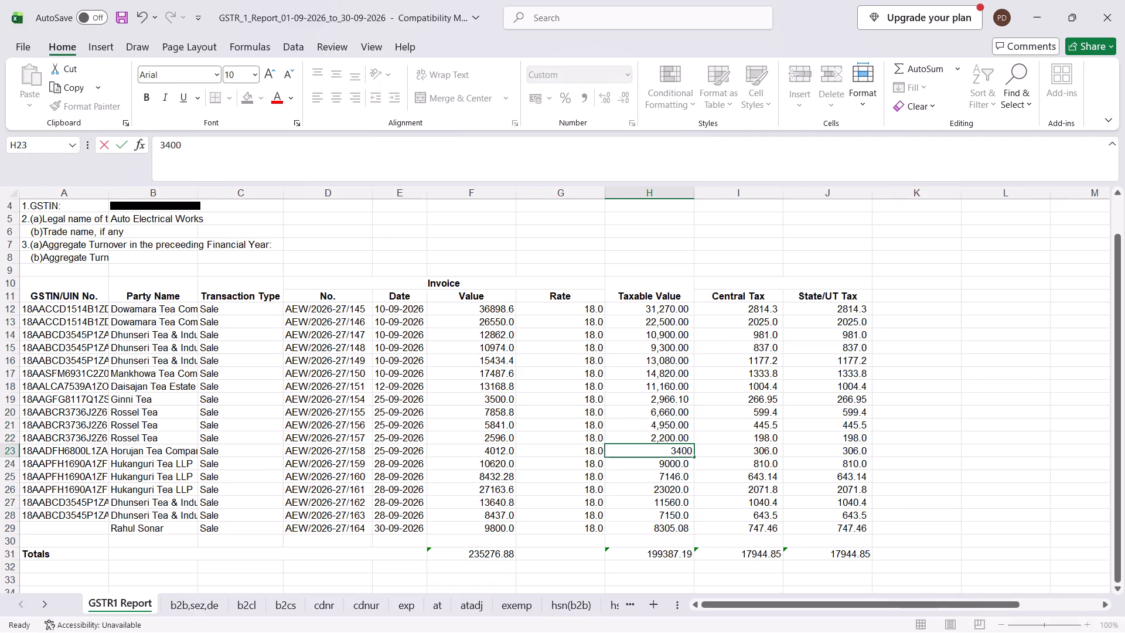
text(9000)
key(Return)
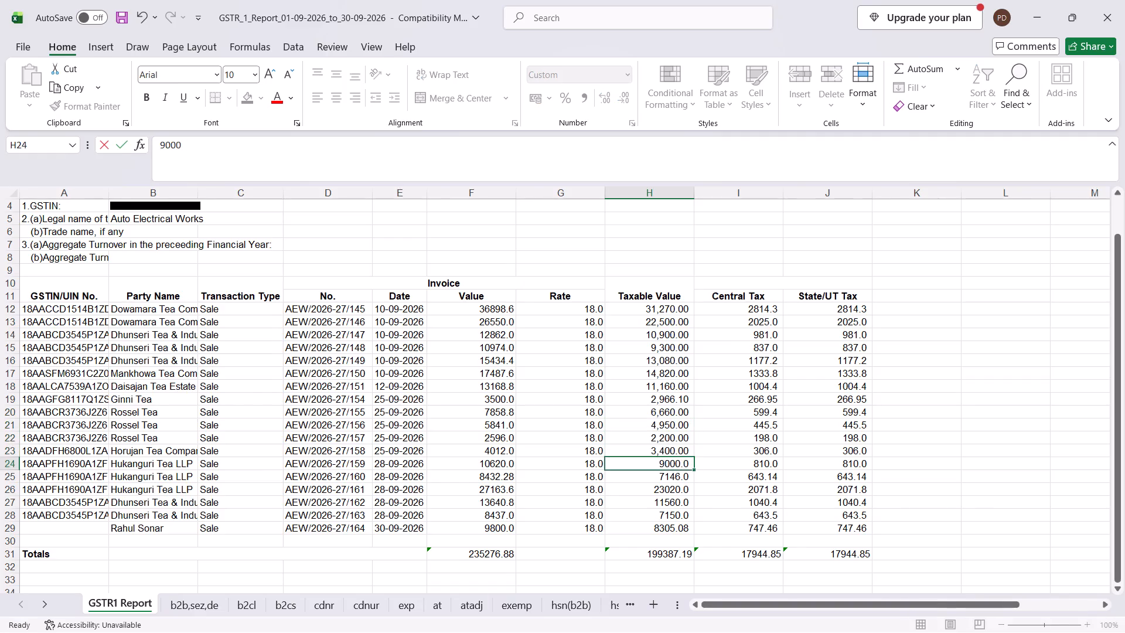
text(7146)
key(Return)
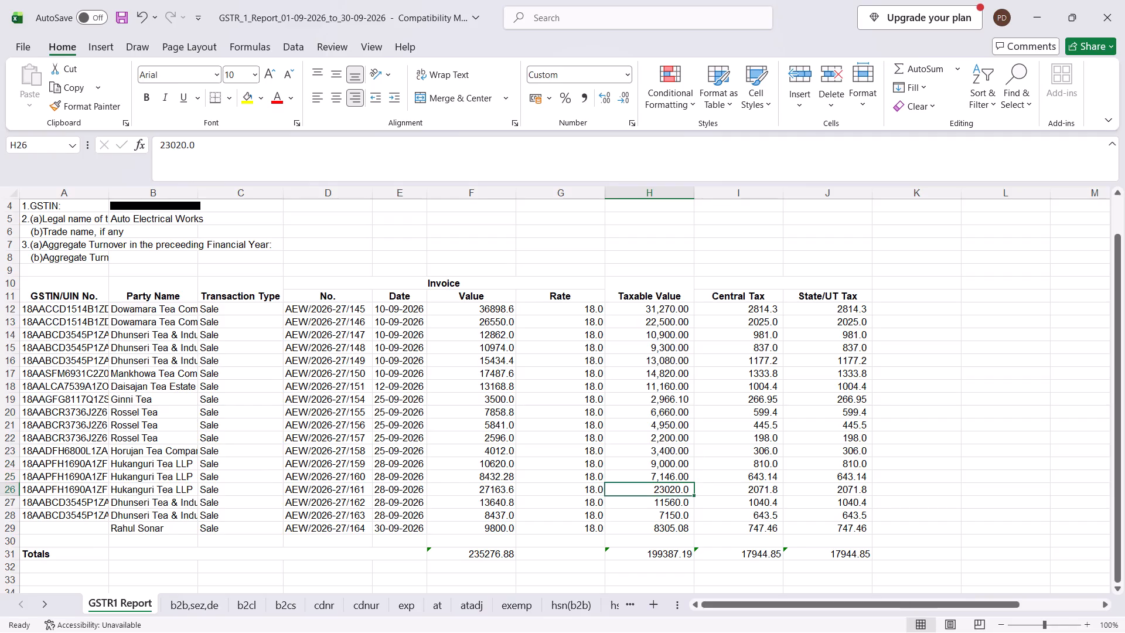
Re-enter the Taxable Value amounts in H26 to H29 as the numbers 23020, 11560, 7150 and 8305.08.
text(23020)
key(Return)
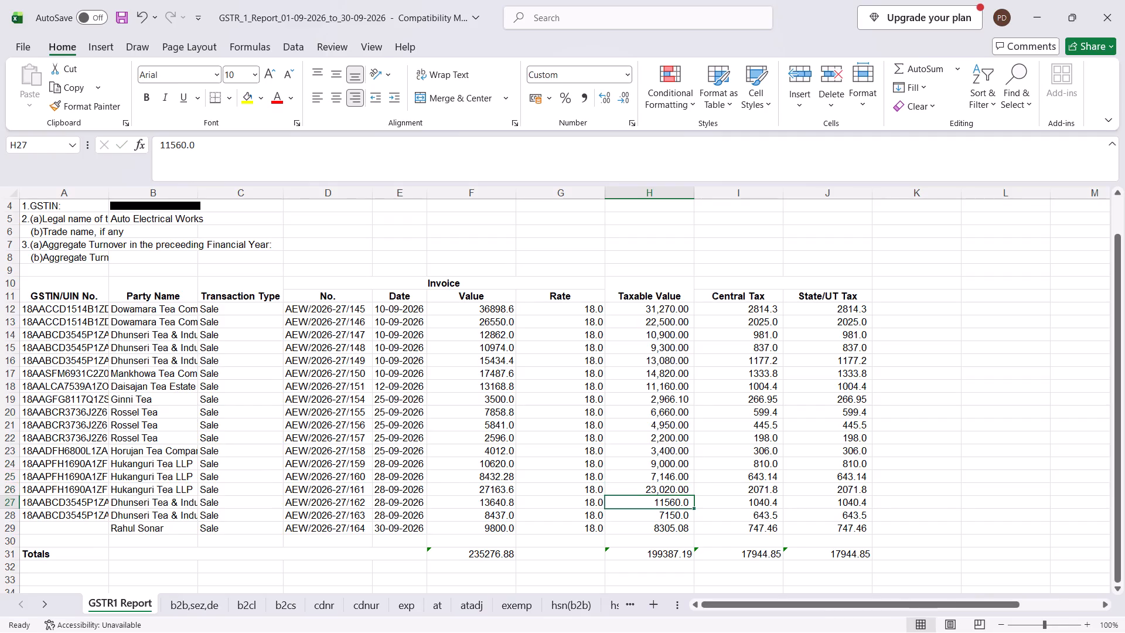
text(11560)
key(Return)
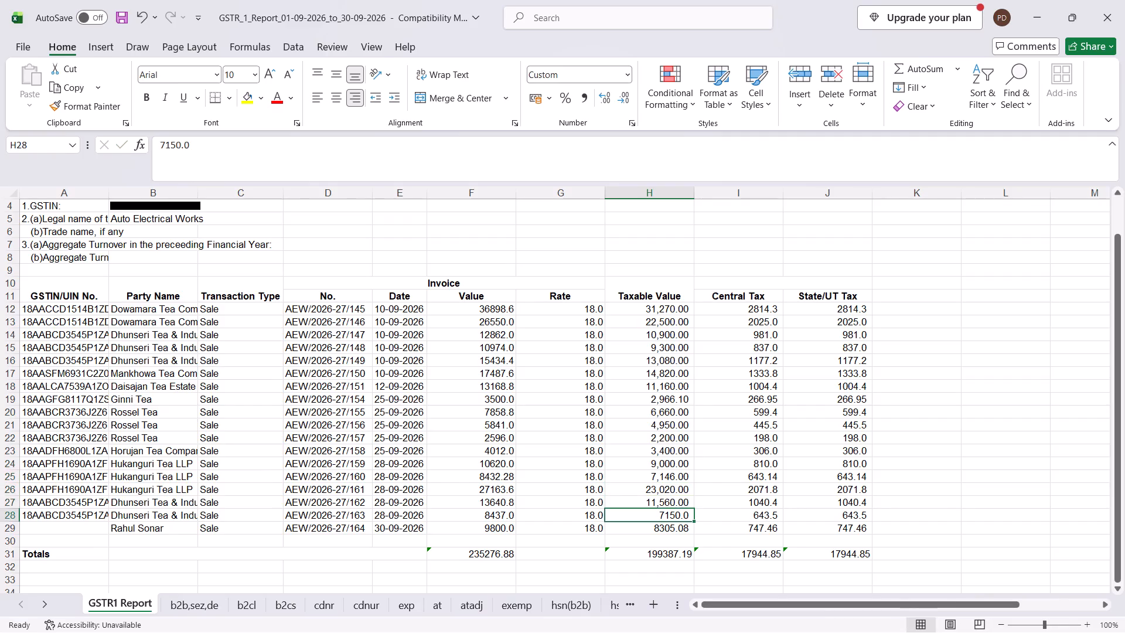
text(7150)
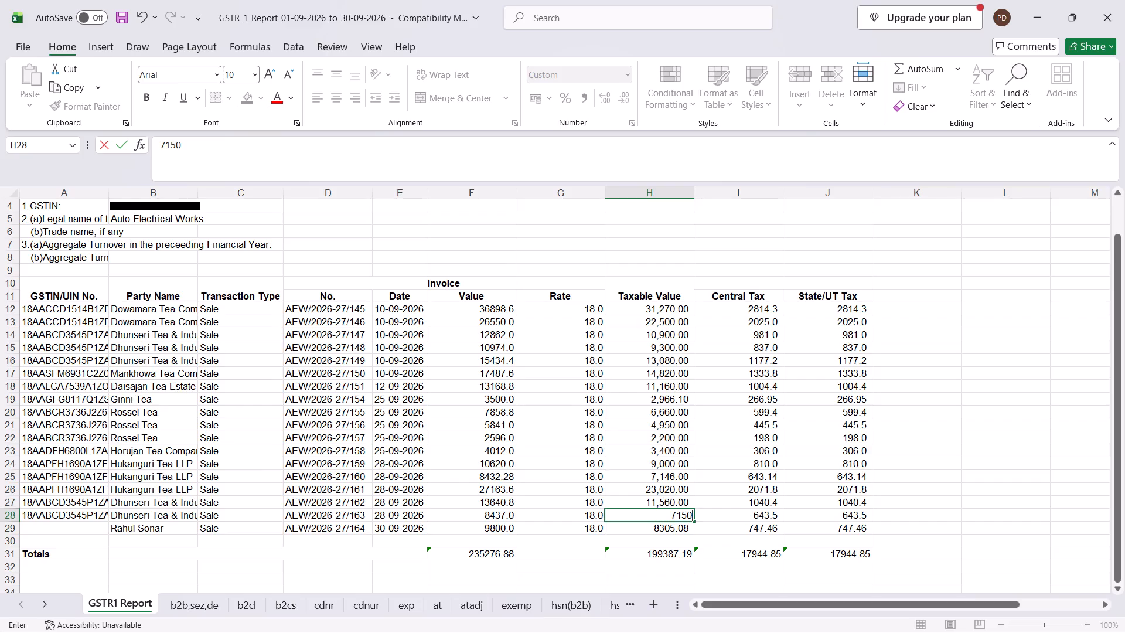
key(Return)
text(8305.08)
key(Return)
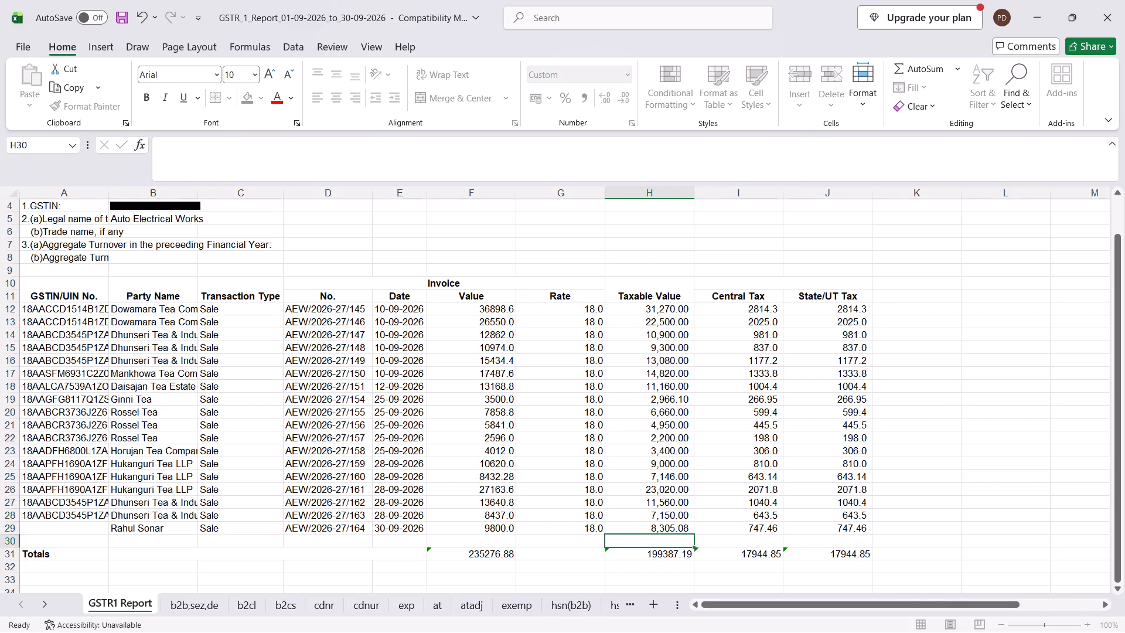
Replace the first invoice's Central Tax amount in I12 with the formula =H12*9%.
key(Up)
key(Up)
key(Up)
key(Up)
key(Up)
key(Up)
key(Up)
key(Up)
key(Up)
key(Up)
key(Up)
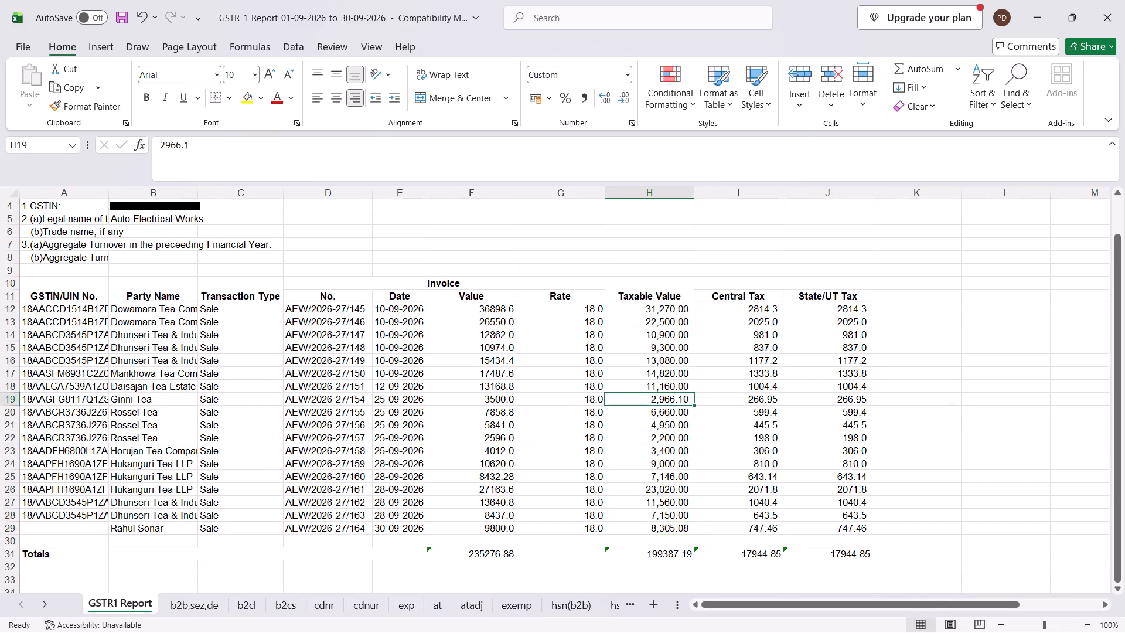
key(Up)
key(Up)
key(Up)
key(Up)
key(Up)
key(Up)
key(Up)
key(Right)
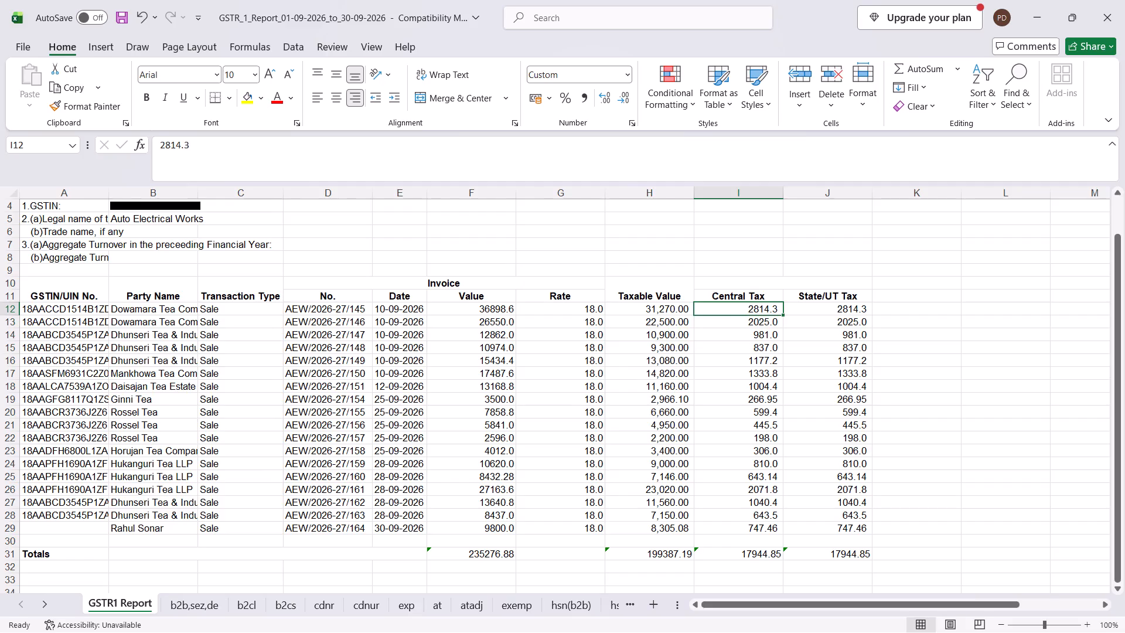
key(equal)
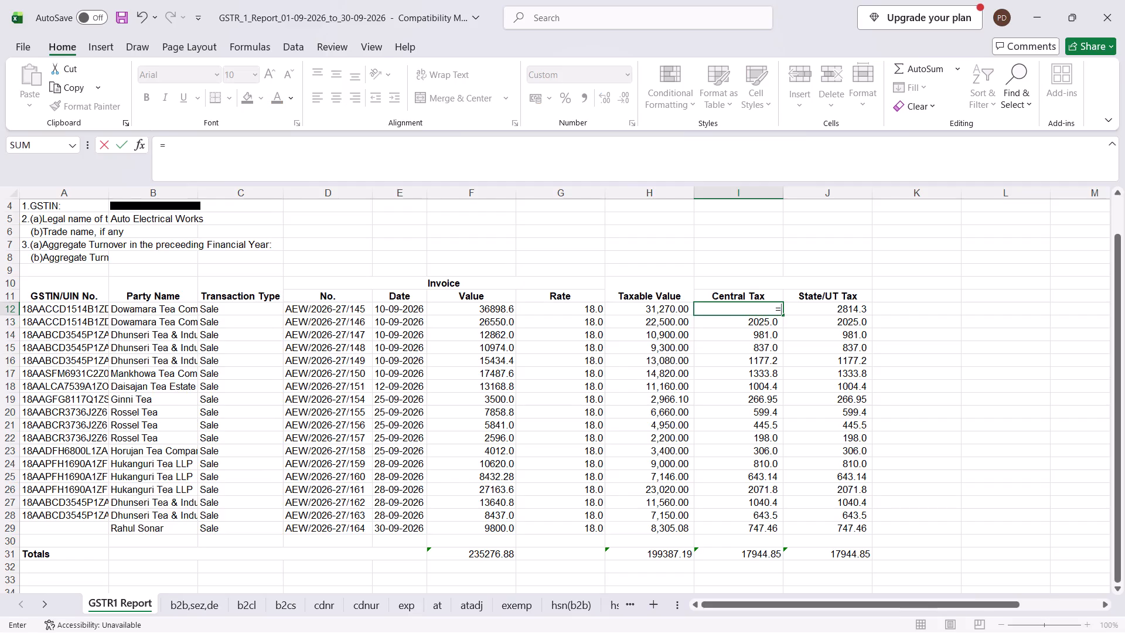
key(Left)
text(*9)
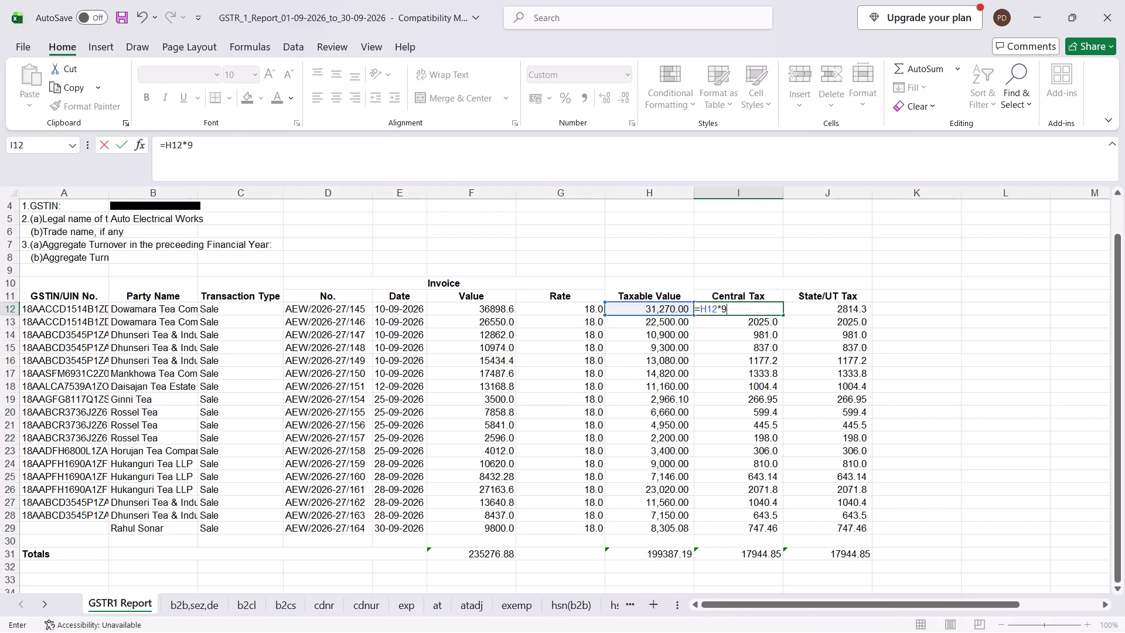
key(shift+percent)
key(Return)
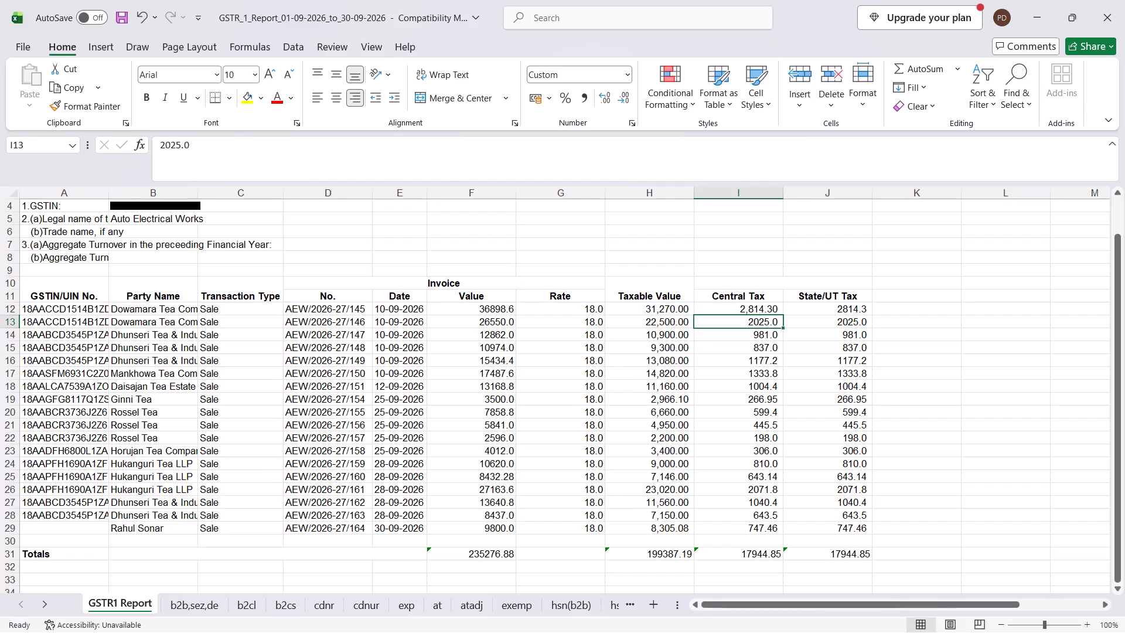
Fill the 9% Central Tax formula from I12 down through the last invoice row, I29.
click(771, 311)
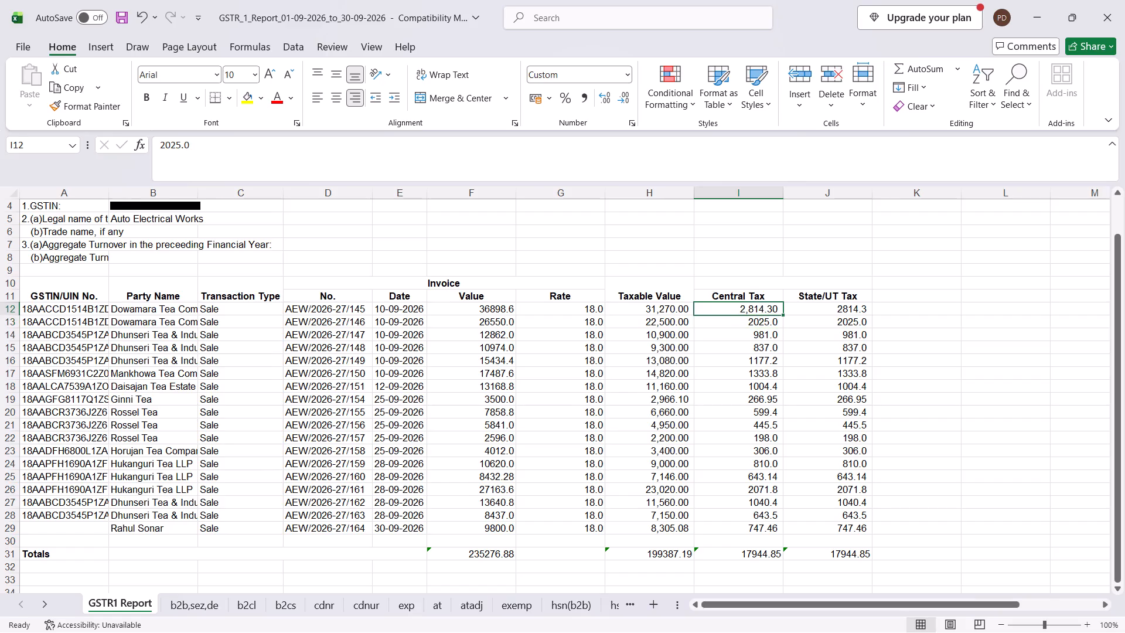
drag(786, 317, 789, 346)
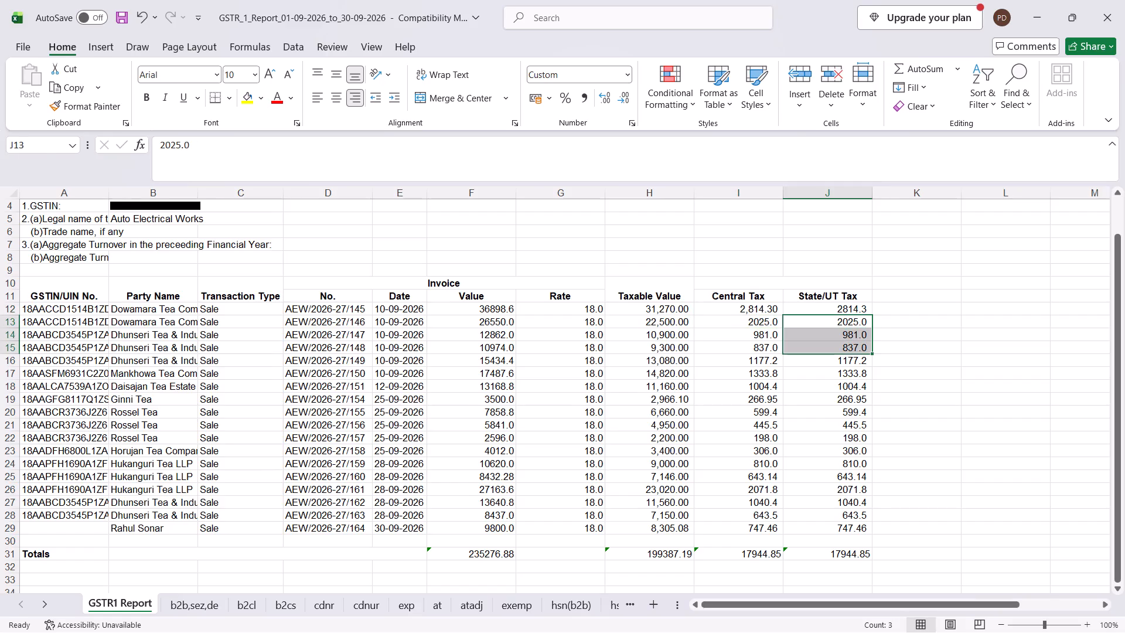
drag(759, 308, 783, 315)
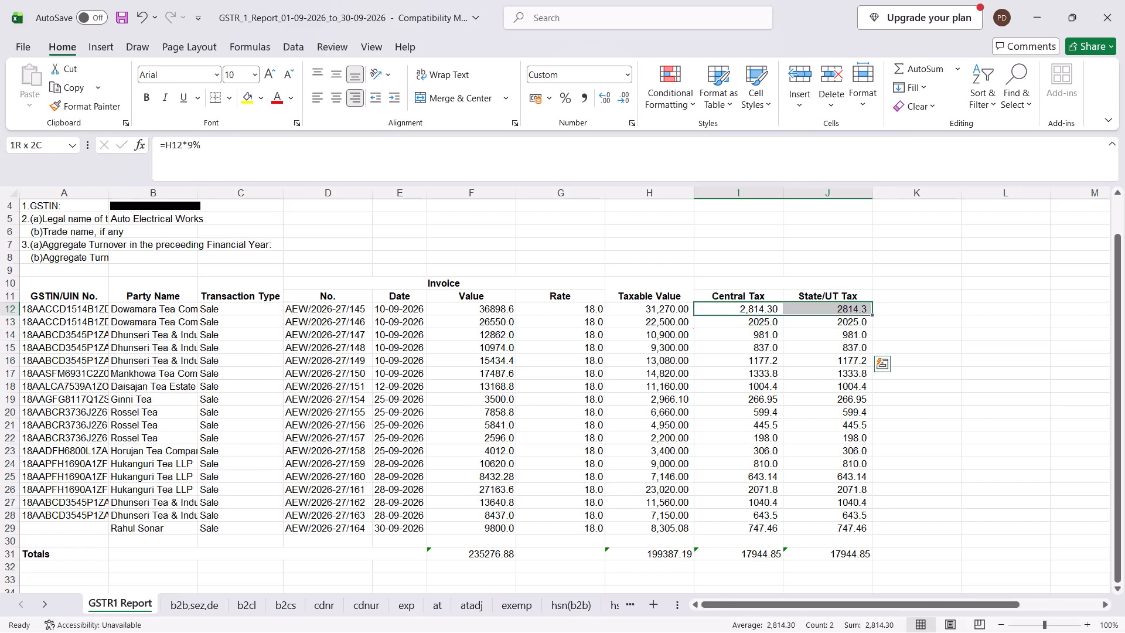
drag(783, 315, 767, 307)
click(767, 307)
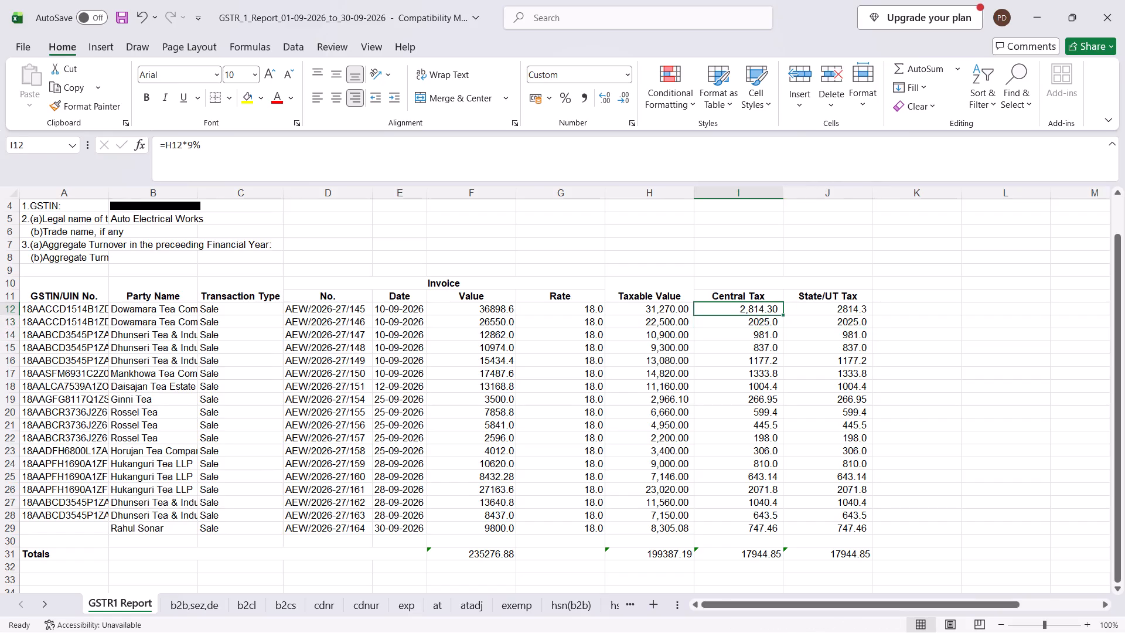
drag(784, 315, 807, 533)
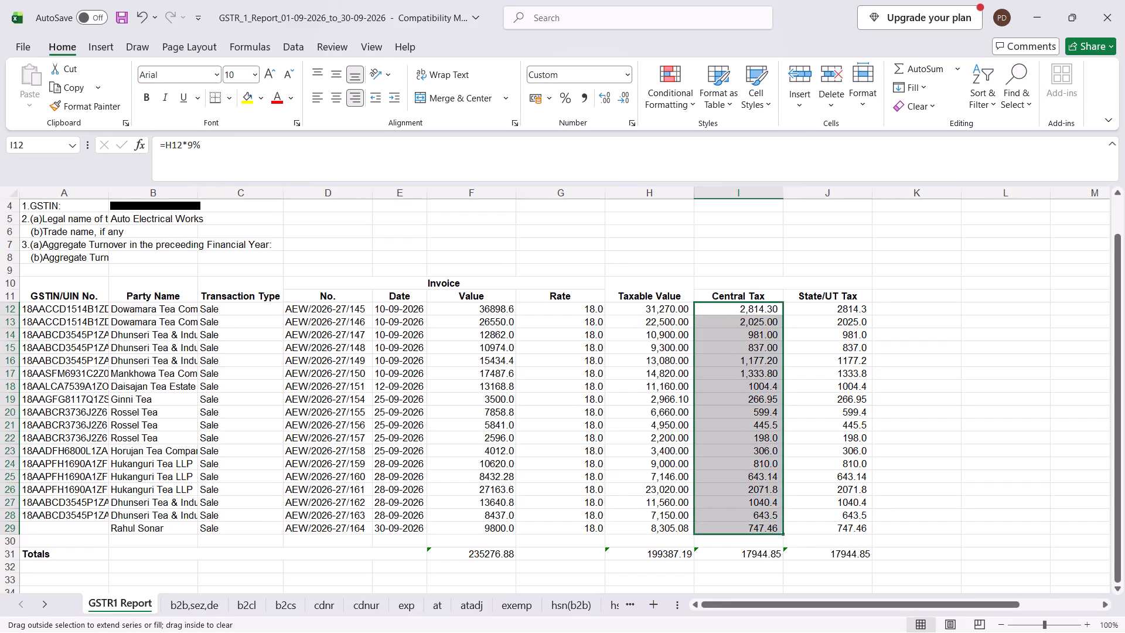
Set the State/UT Tax in J12 equal to the Central Tax with =I12 and fill it down to J29.
click(846, 304)
key(equal)
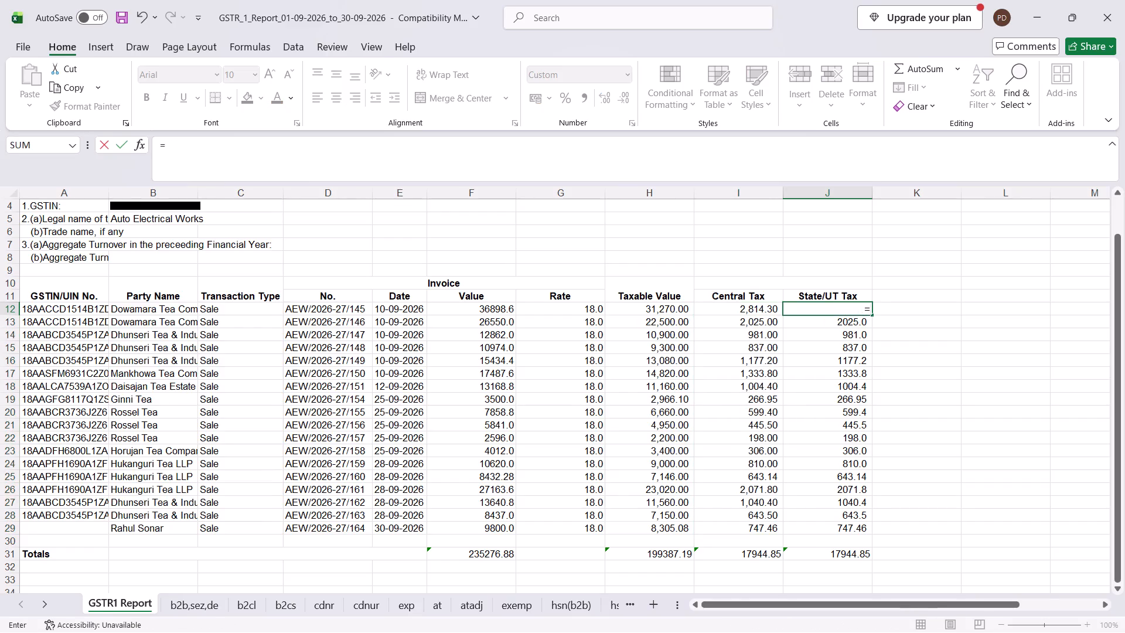
key(Left)
key(Return)
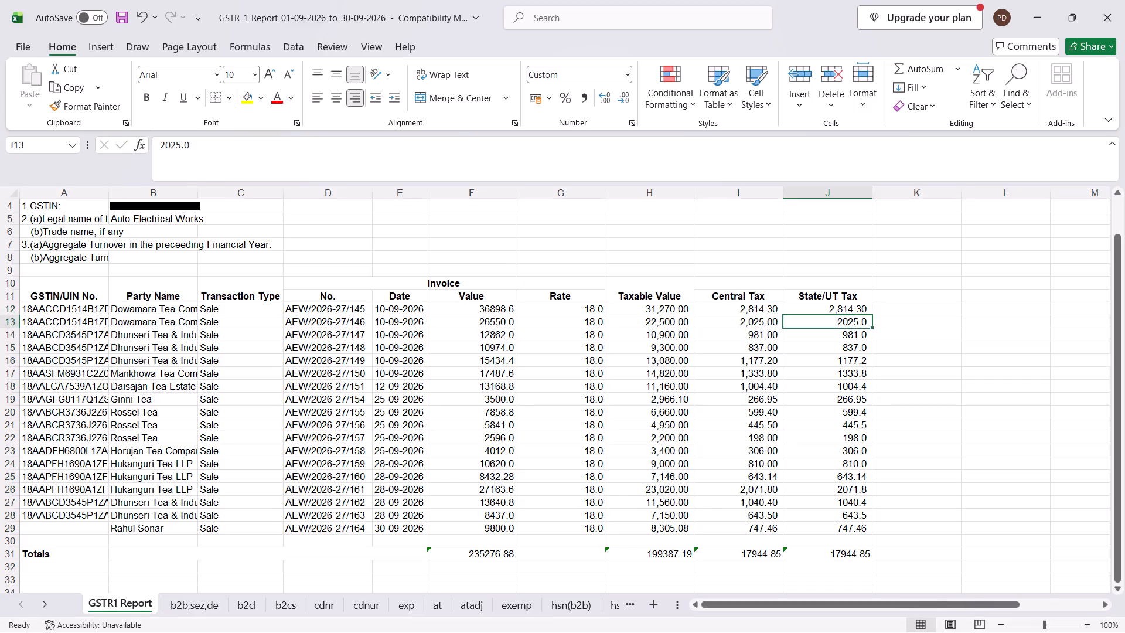
click(856, 302)
click(855, 311)
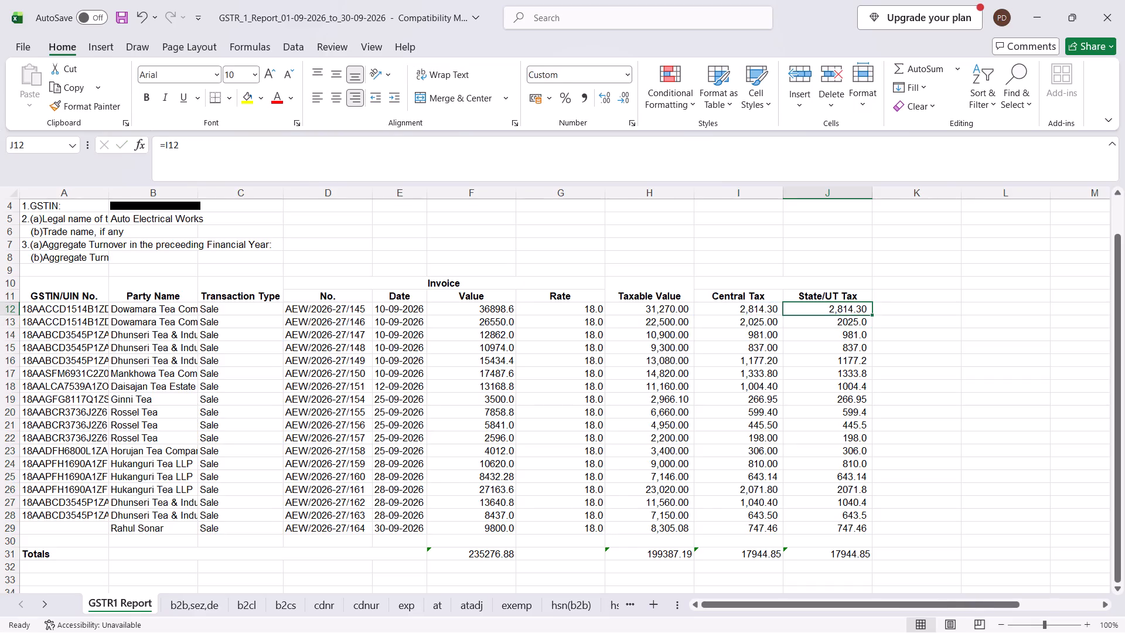
drag(872, 314, 882, 479)
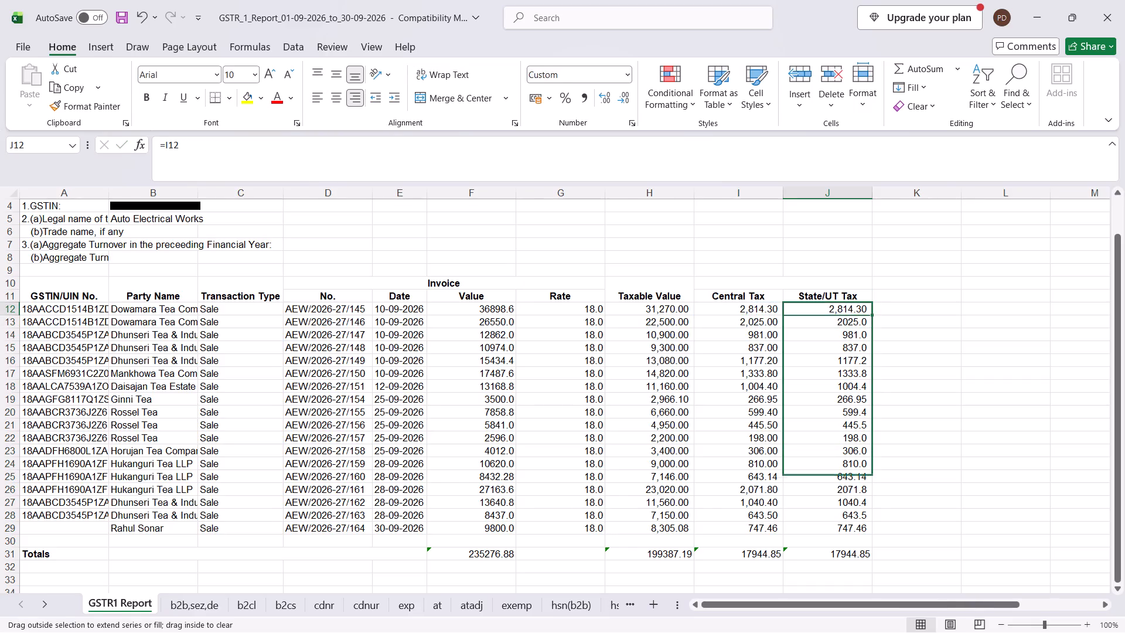
drag(882, 479, 890, 539)
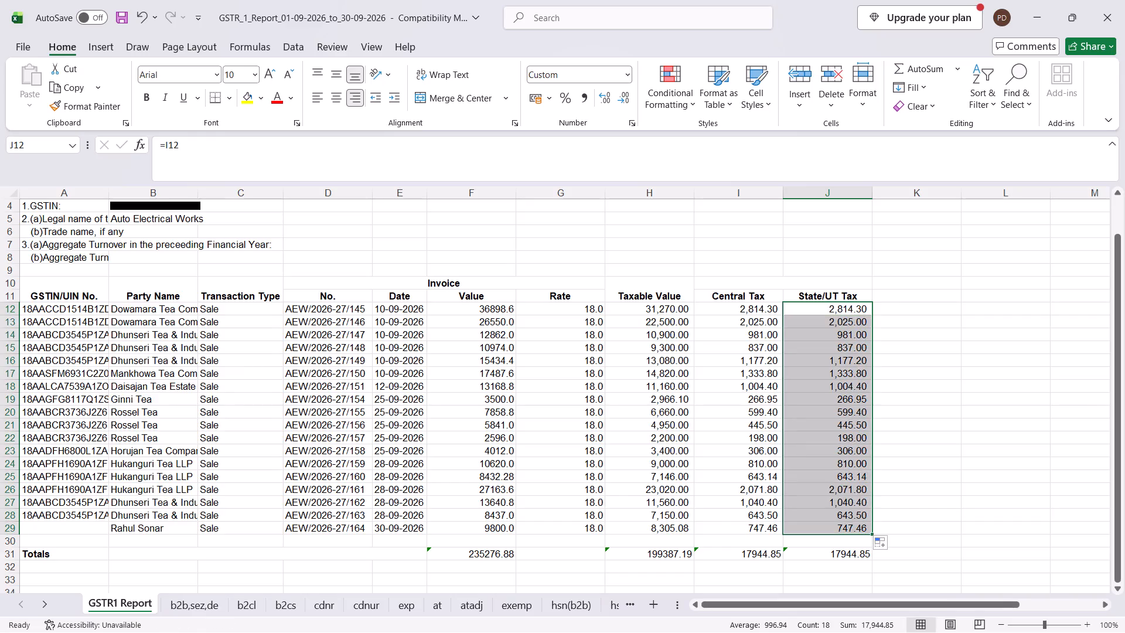
click(901, 410)
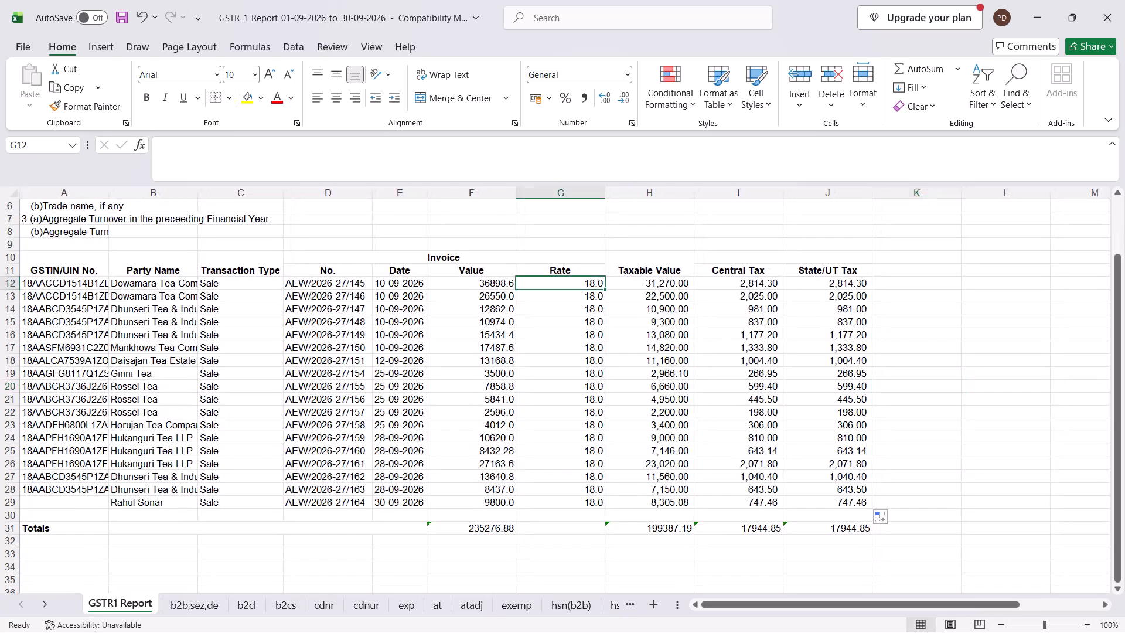
Re-enter the Rate of the first two invoices, G12 and G13, as the number 18.
click(578, 284)
text(18)
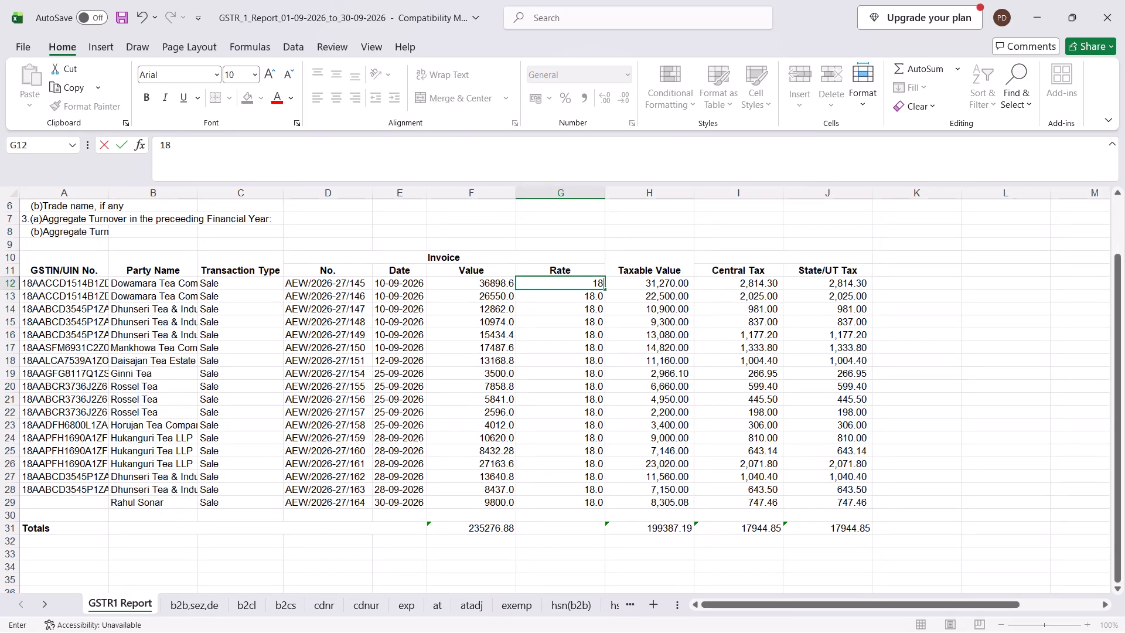
key(Return)
text(18)
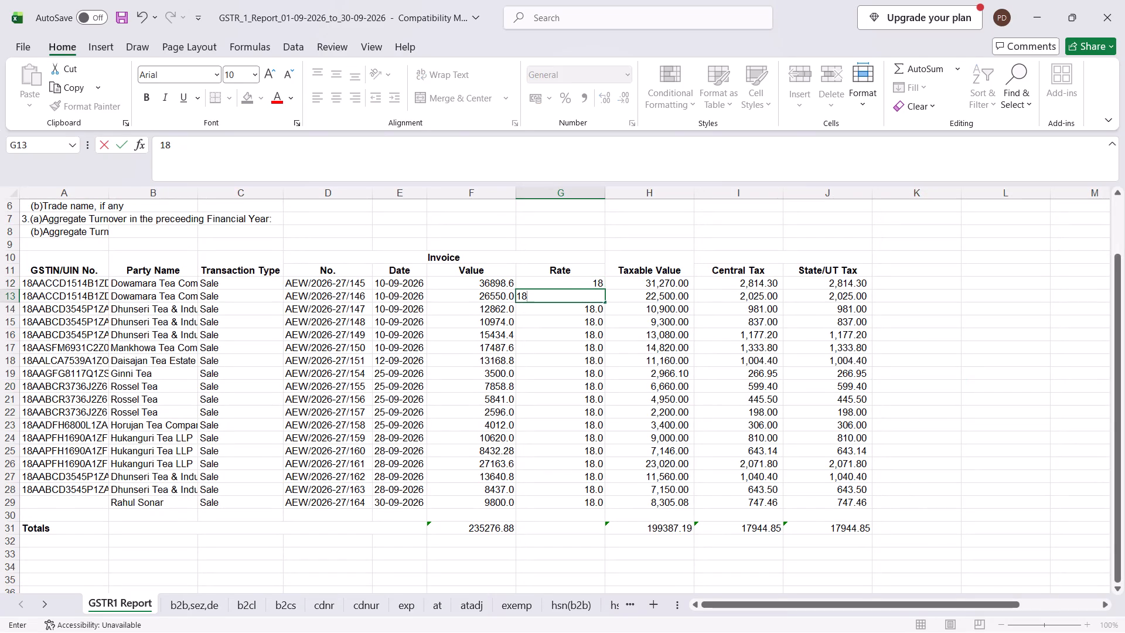
key(Return)
Centre the Rate values of all invoice rows, G12 to G29, horizontally.
key(Up)
key(Up)
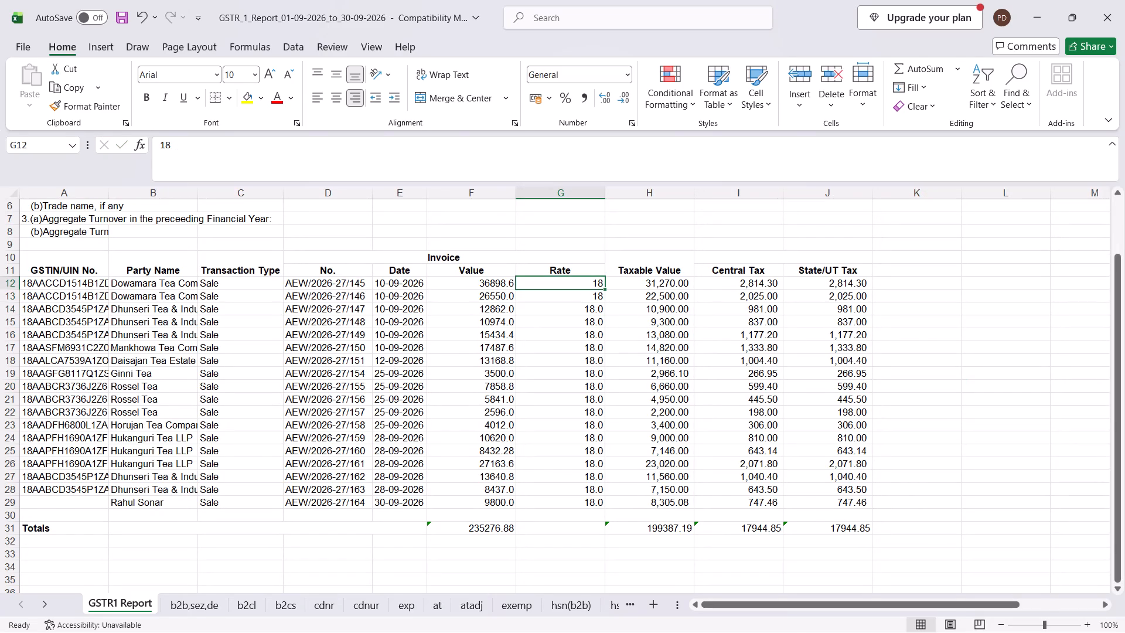
key(ctrl+shift+Down)
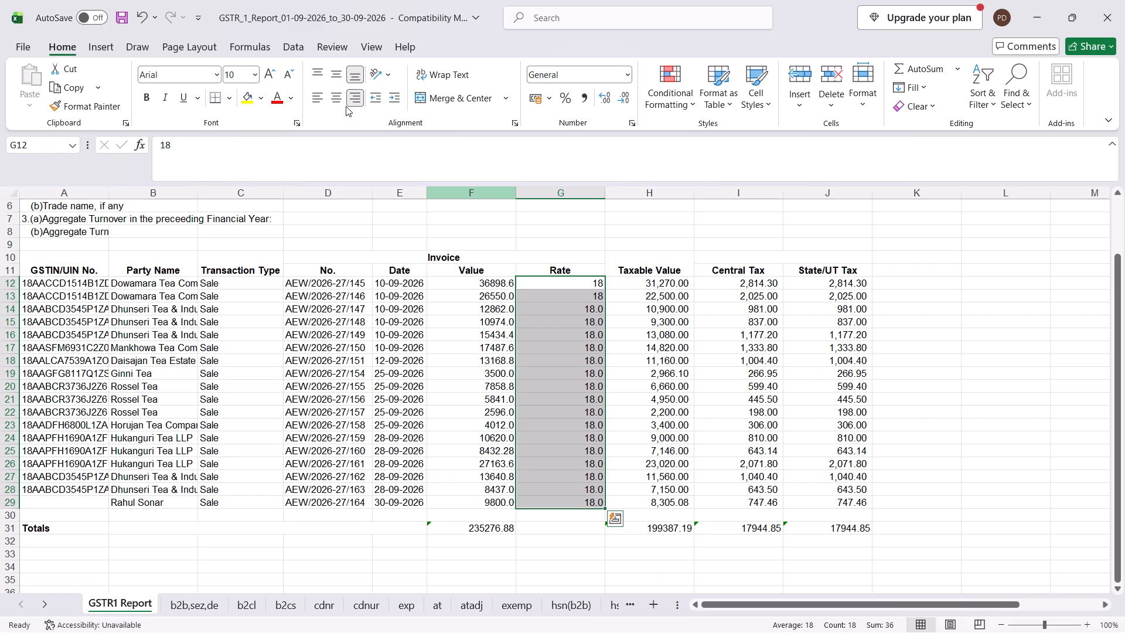
click(335, 92)
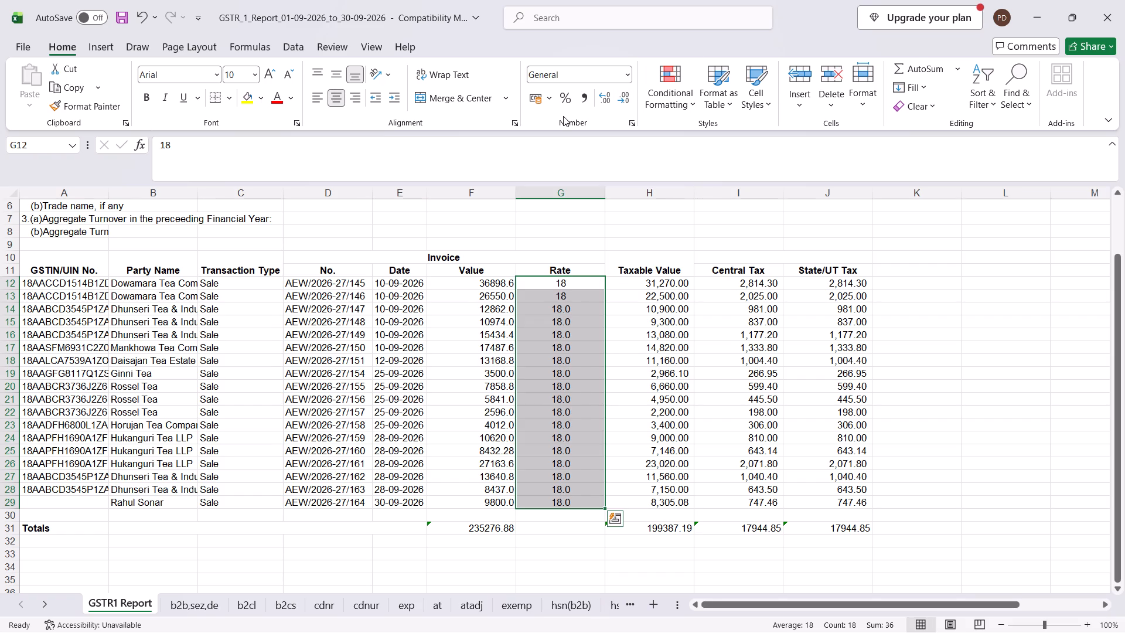
Apply the percentage number style without decimals to the first Rate cell, G12, and enter its rate as 18%.
click(572, 287)
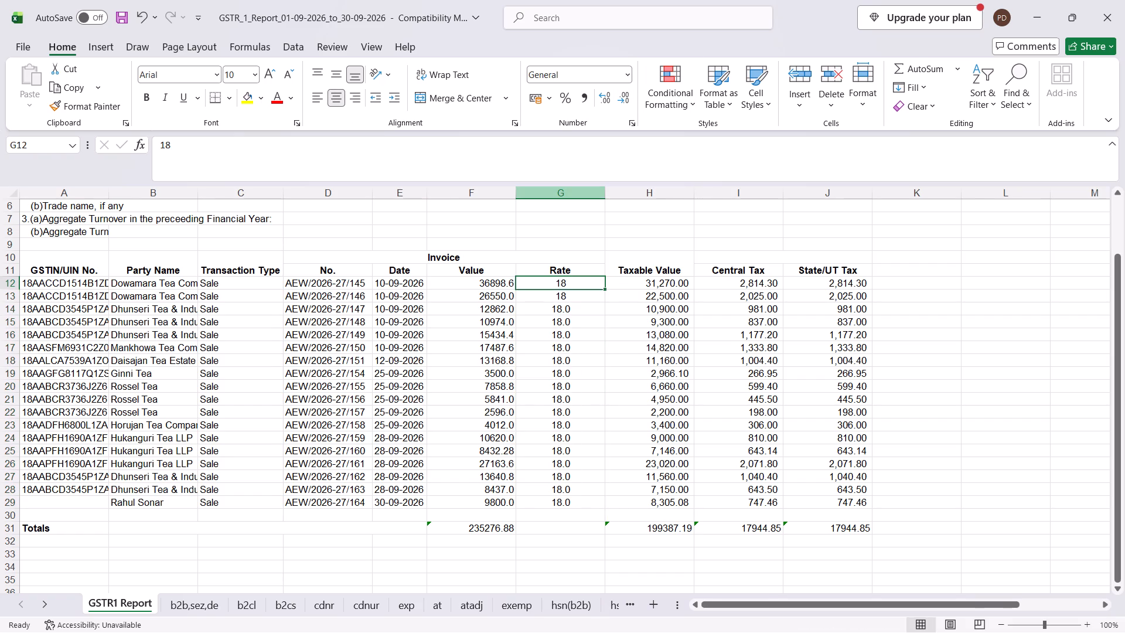
click(562, 94)
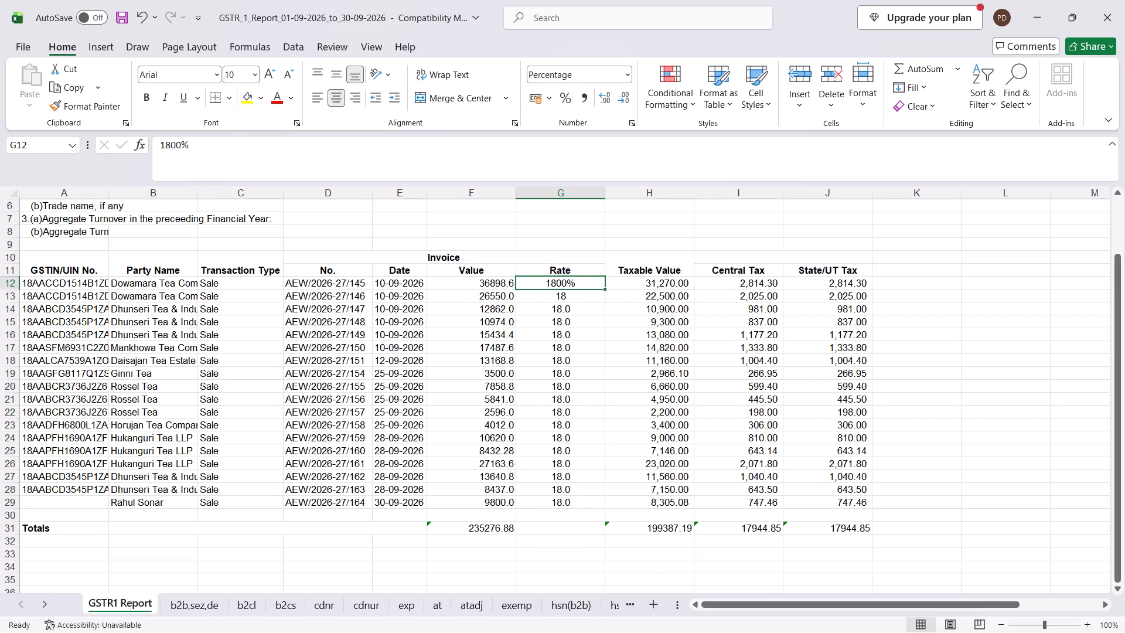
triple_click(622, 95)
double_click(622, 95)
text(18)
key(Return)
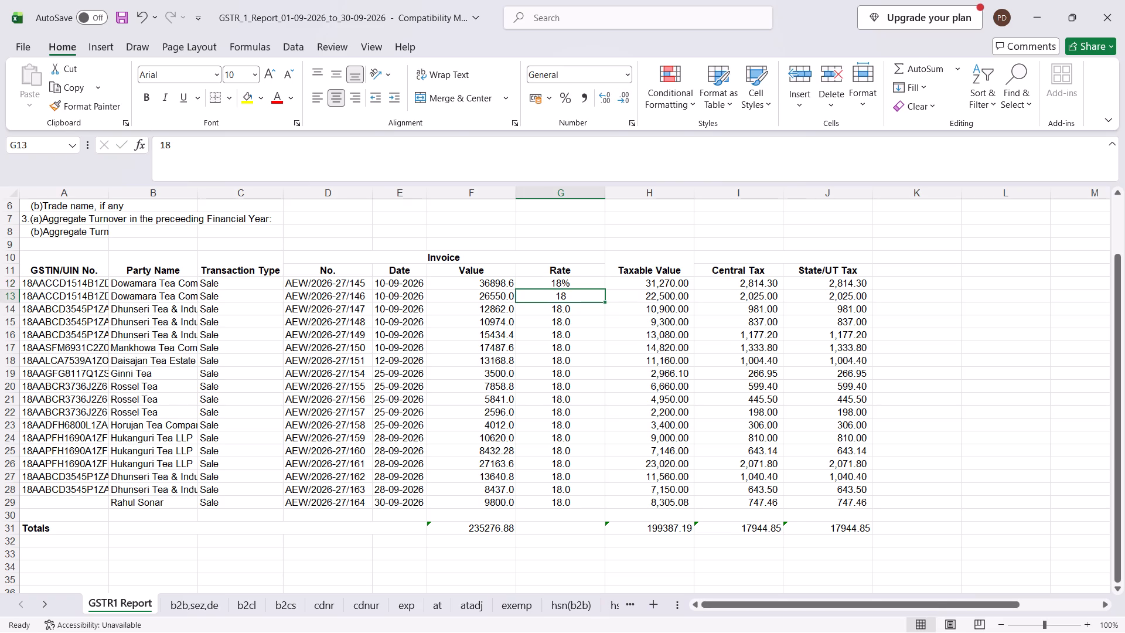
Copy the 18% rate from G12 to the remaining invoice rows, G13 to G29.
click(584, 282)
key(ctrl+c)
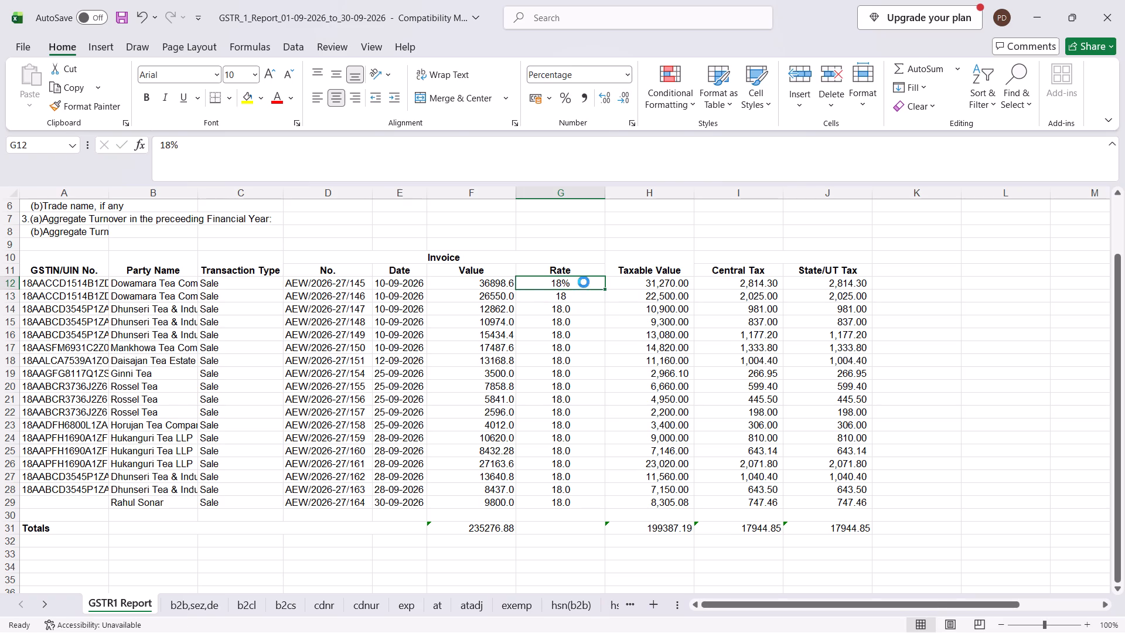
key(Down)
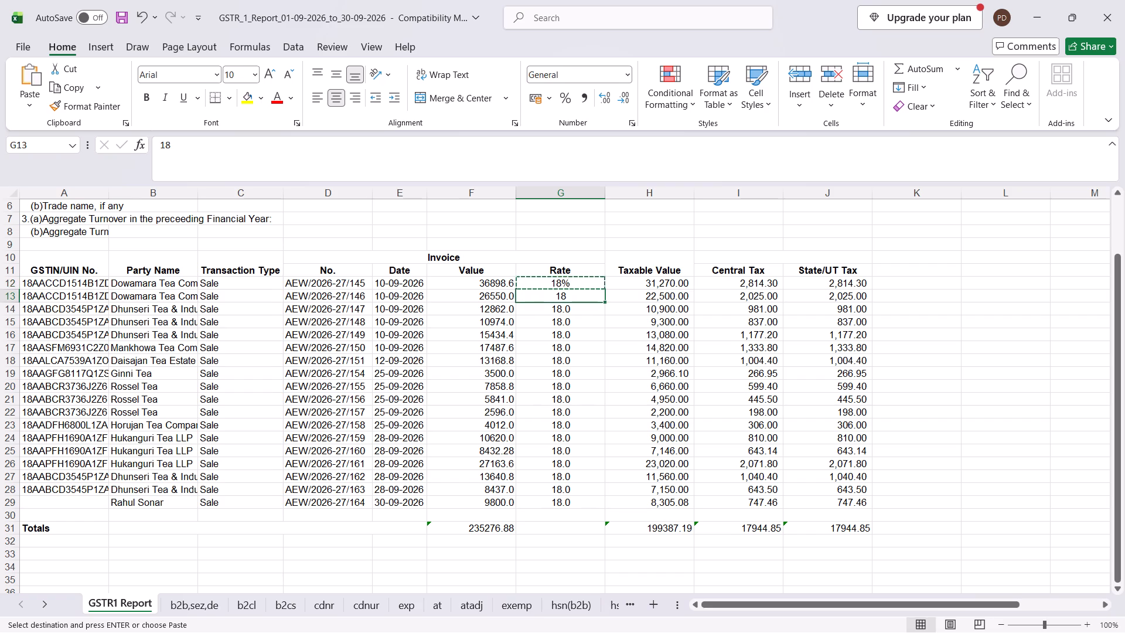
key(ctrl+shift+Down)
key(Return)
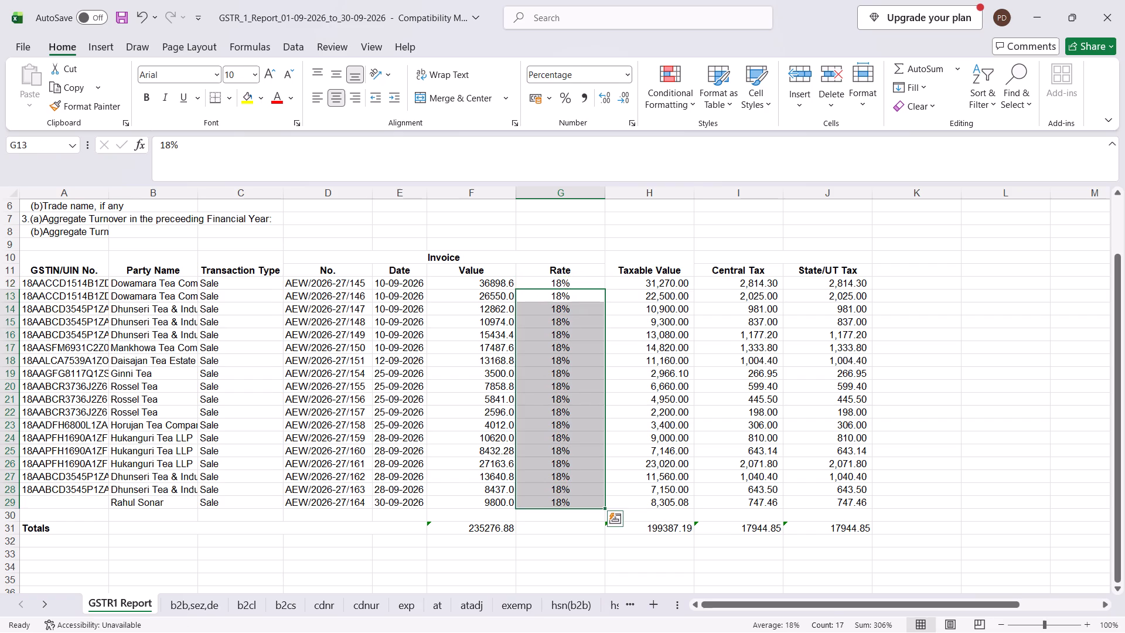
click(665, 335)
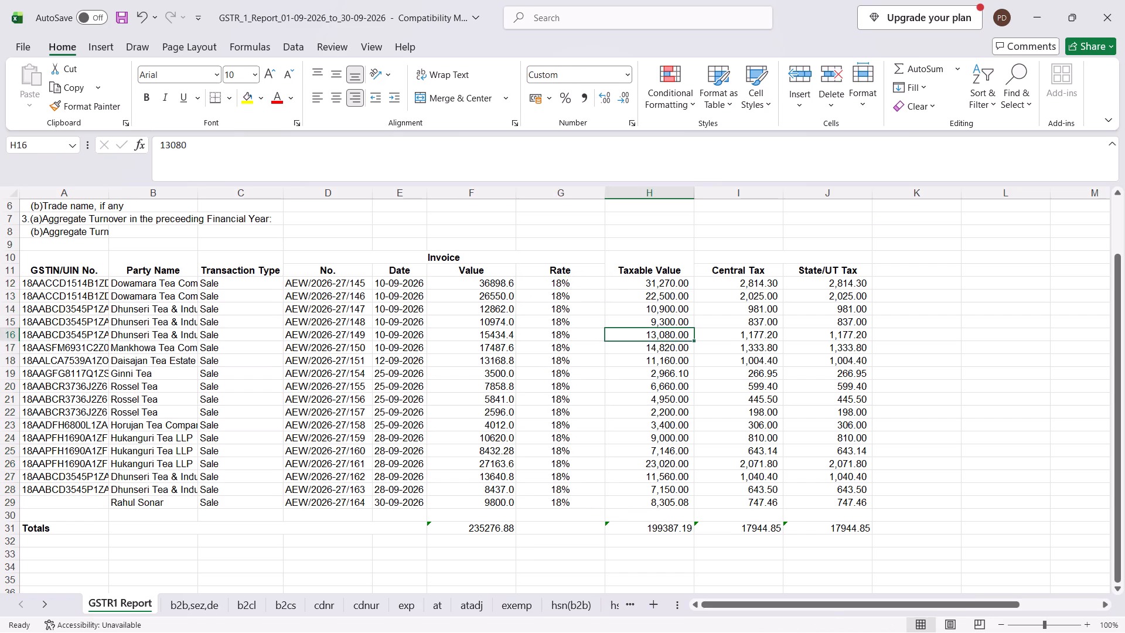
Narrow the Rate column G to its contents, leaving it slightly wider than the 18% values need.
double_click(603, 190)
drag(546, 195, 550, 204)
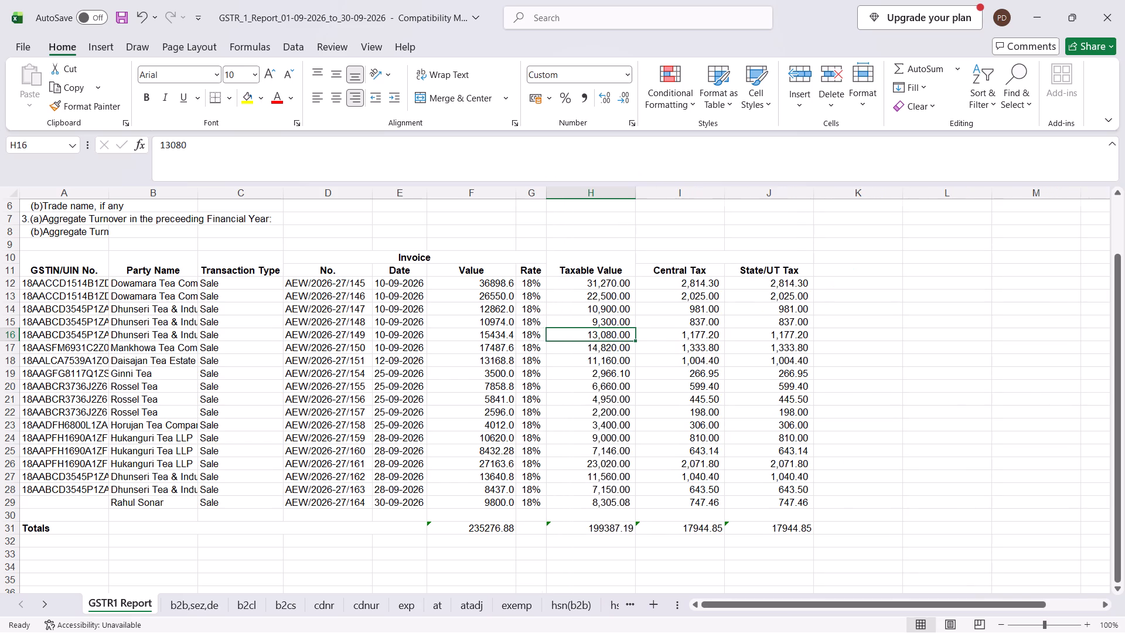
click(550, 204)
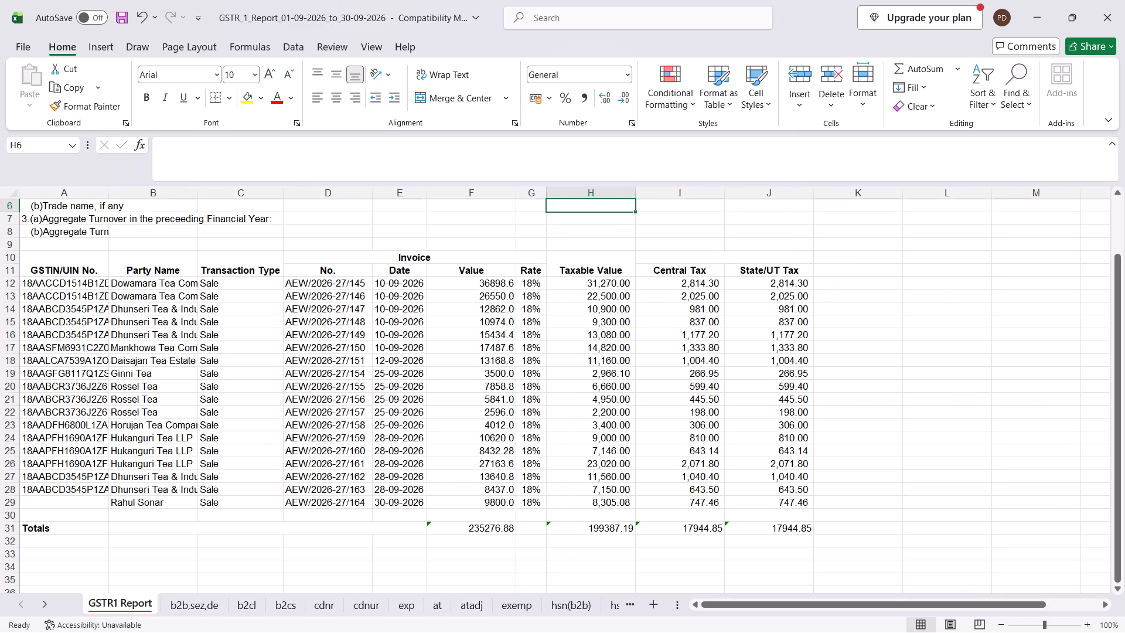
drag(548, 192, 560, 193)
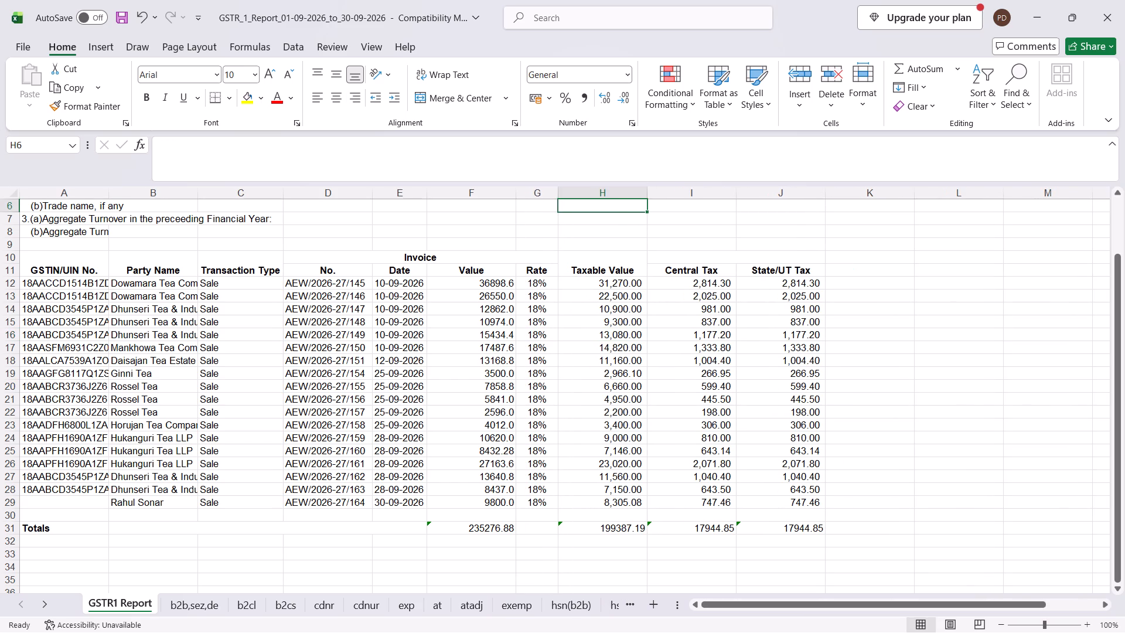
Look through the b2b,sez,de, b2cl, b2cs, cdnr and cdnur sheets for data, and return to the GSTR1 Report sheet.
click(198, 604)
click(230, 604)
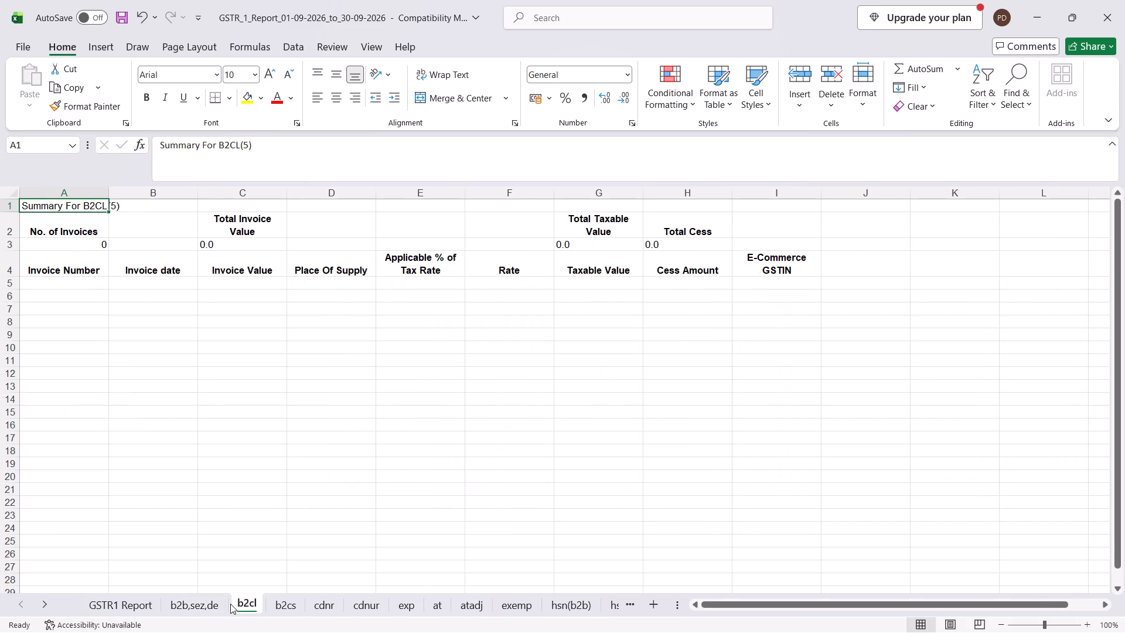
click(230, 604)
click(290, 605)
click(315, 604)
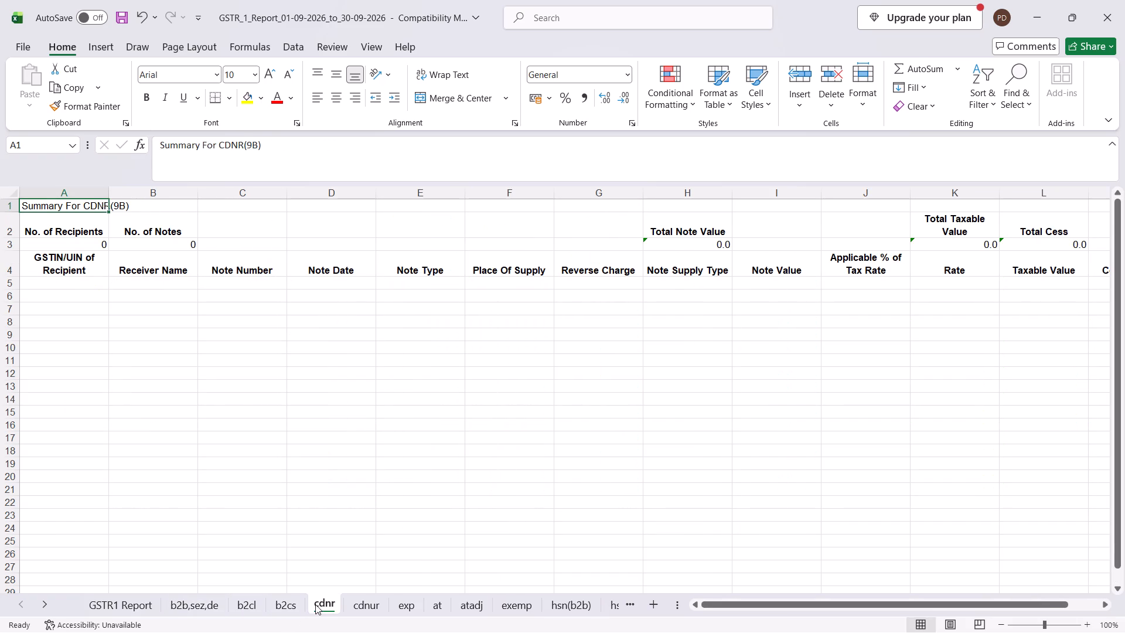
click(377, 610)
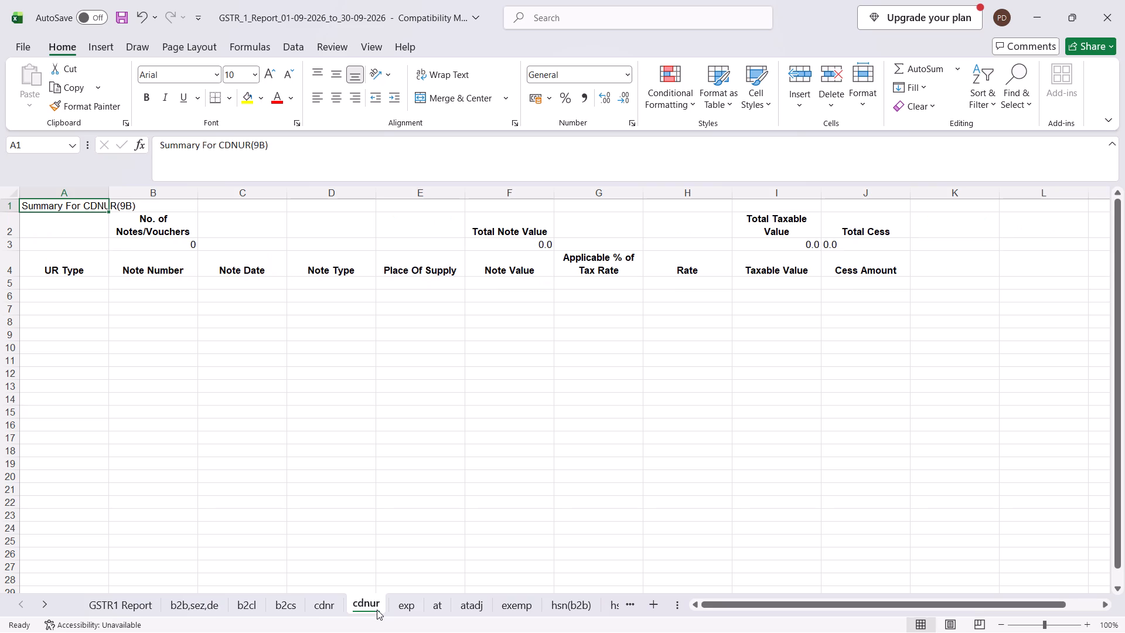
click(100, 602)
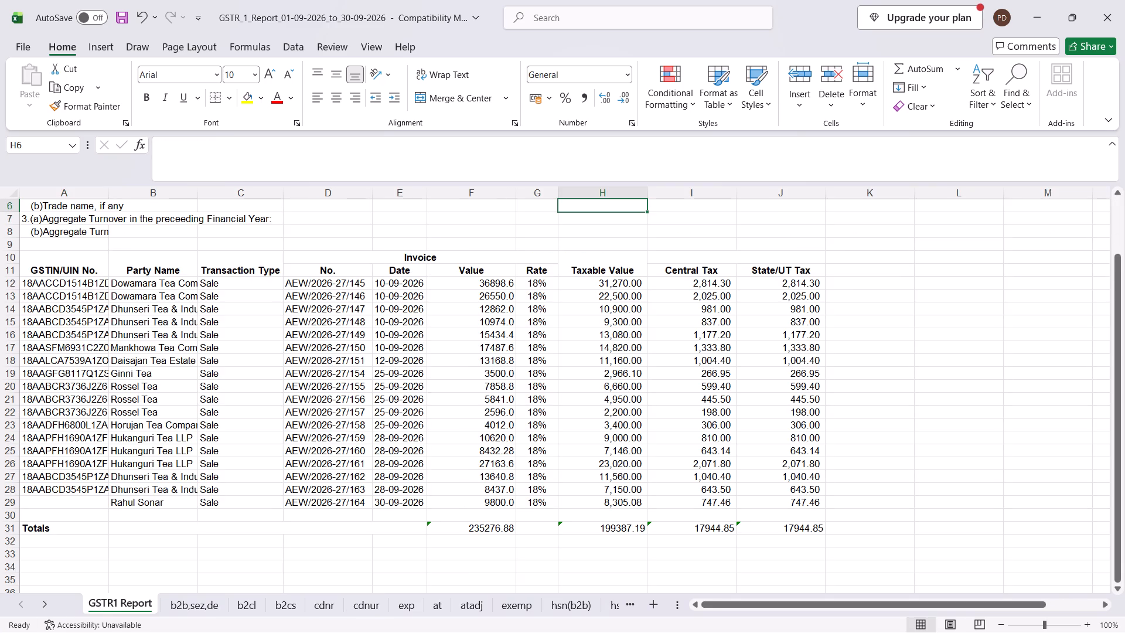
Widen column A just enough to fit the full GSTIN/UIN numbers of the invoice rows.
double_click(110, 190)
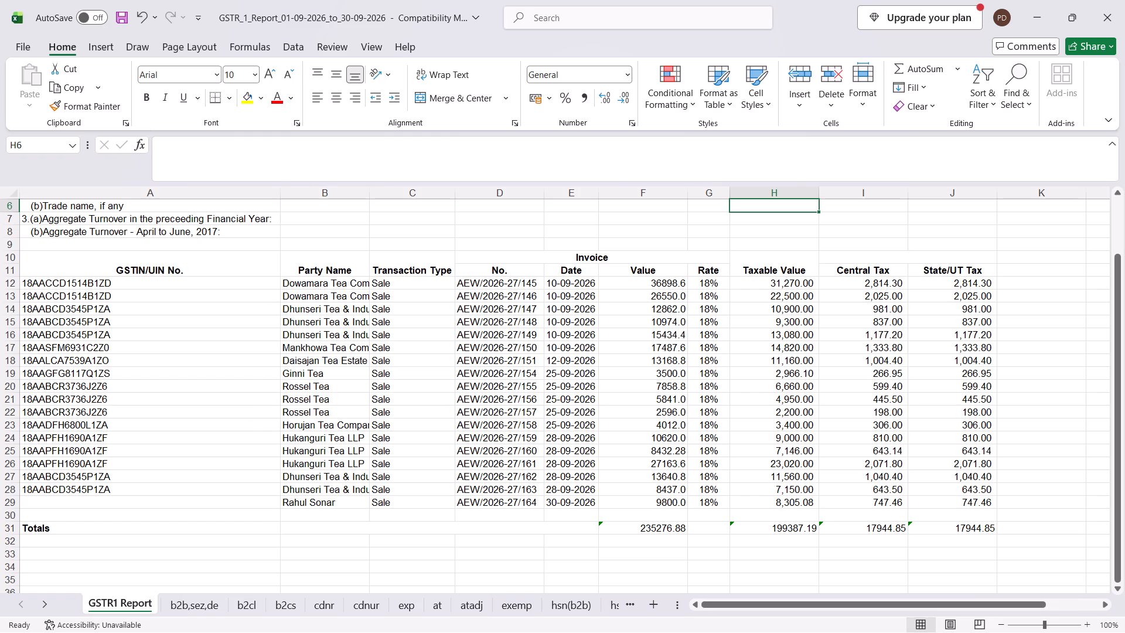
drag(285, 189, 126, 206)
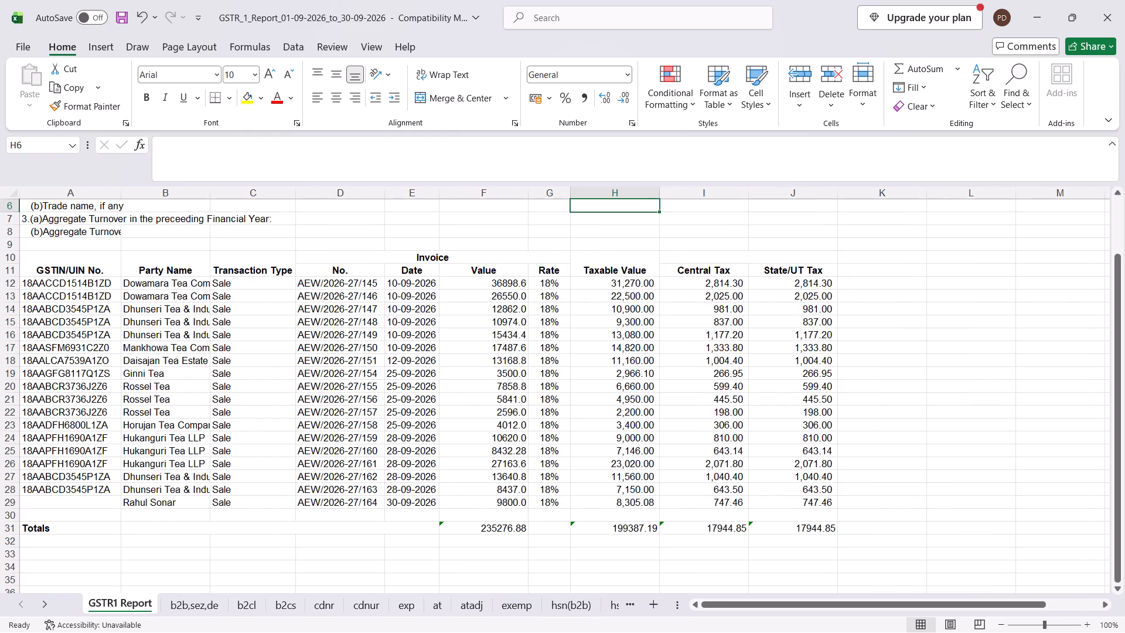
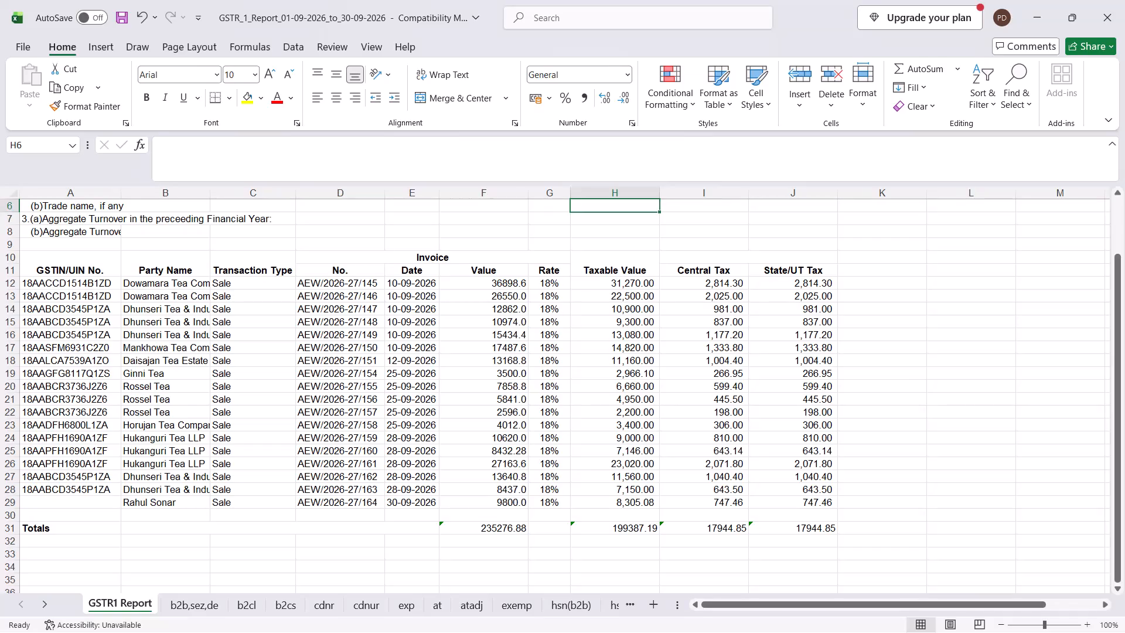
Centre-align the Sale entries of the Transaction Type column, C12 to C29.
click(272, 282)
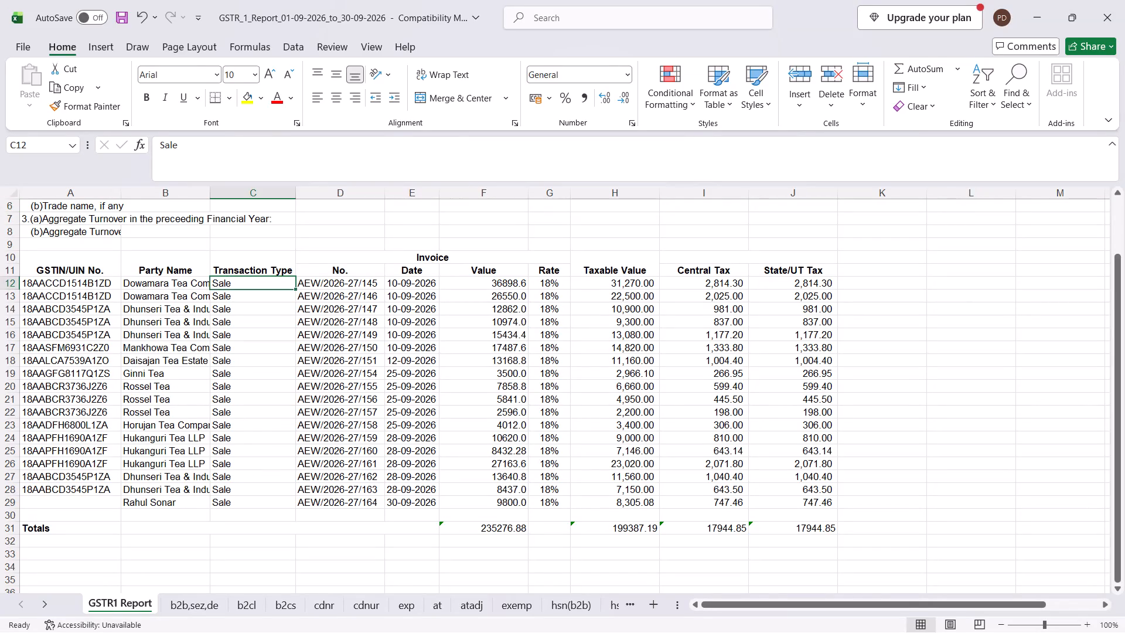
key(ctrl+shift+Down)
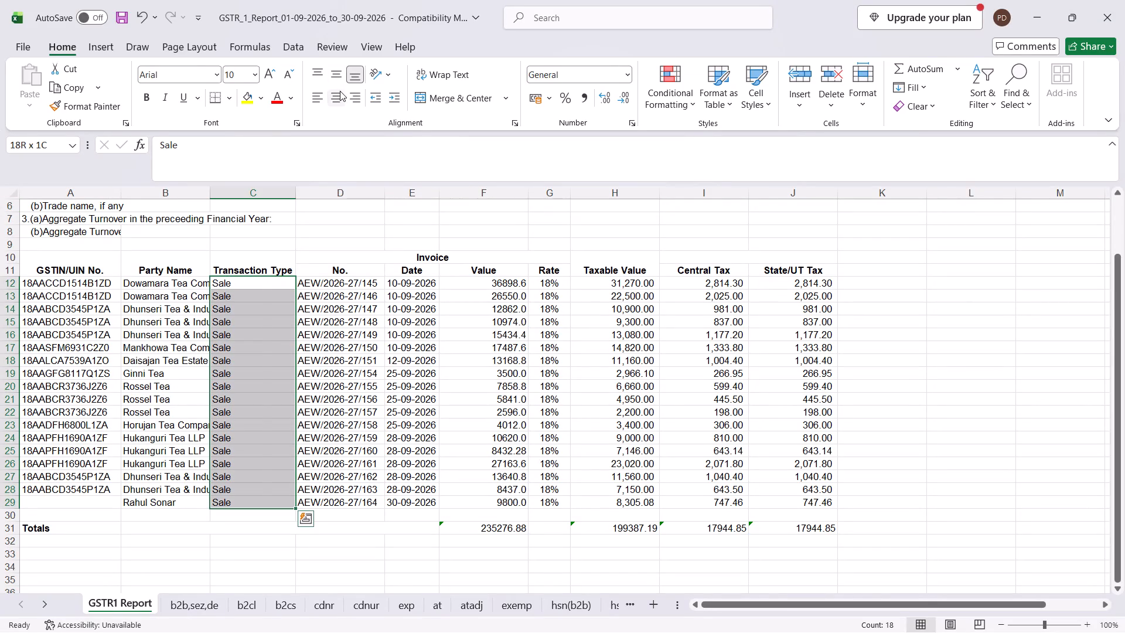
click(340, 91)
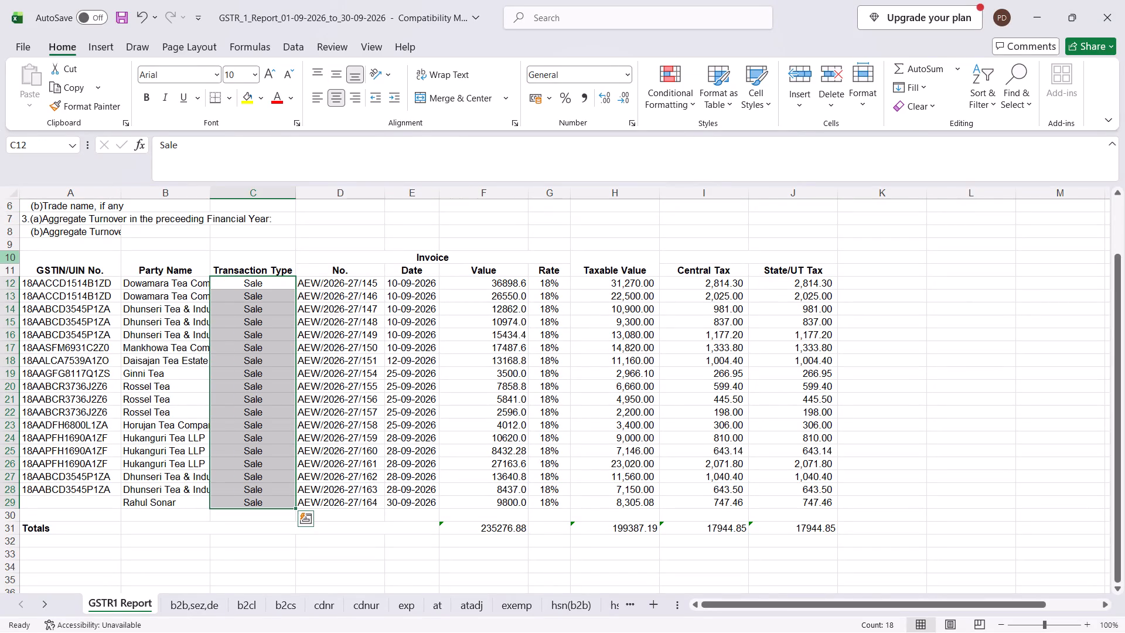
scroll(657, 501, up, 1)
scroll(657, 501, right, 1)
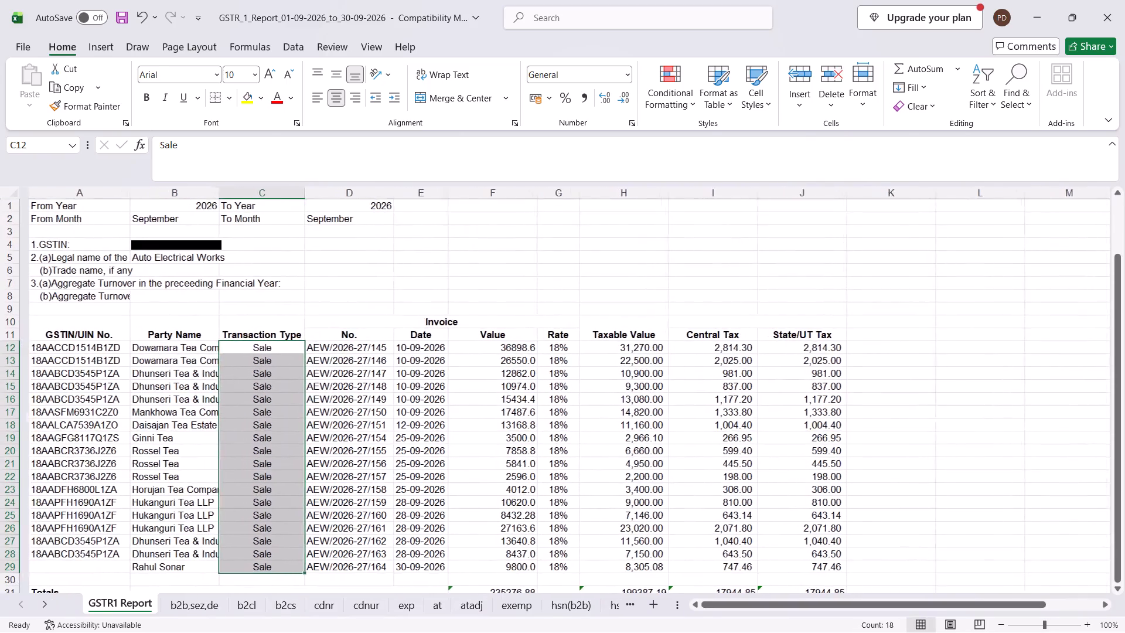
scroll(657, 501, right, 1)
click(529, 294)
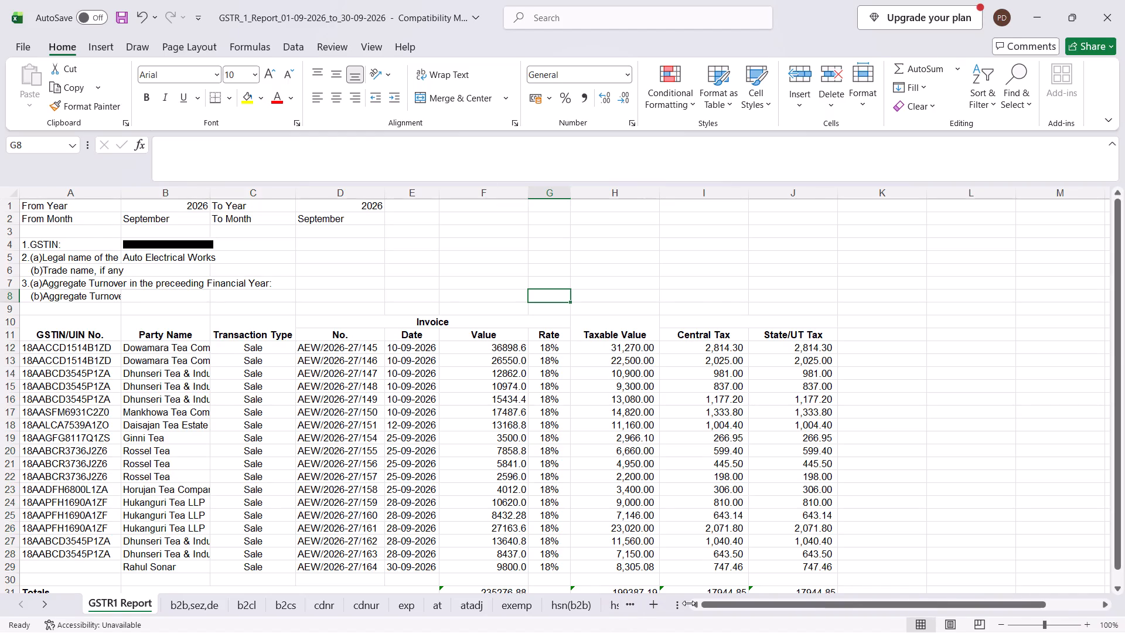
Make room for more sheet names, examine the hsn(b2c) and hsn(b2b) summaries, and return to the GSTR1 Report sheet.
drag(688, 603, 787, 630)
click(630, 602)
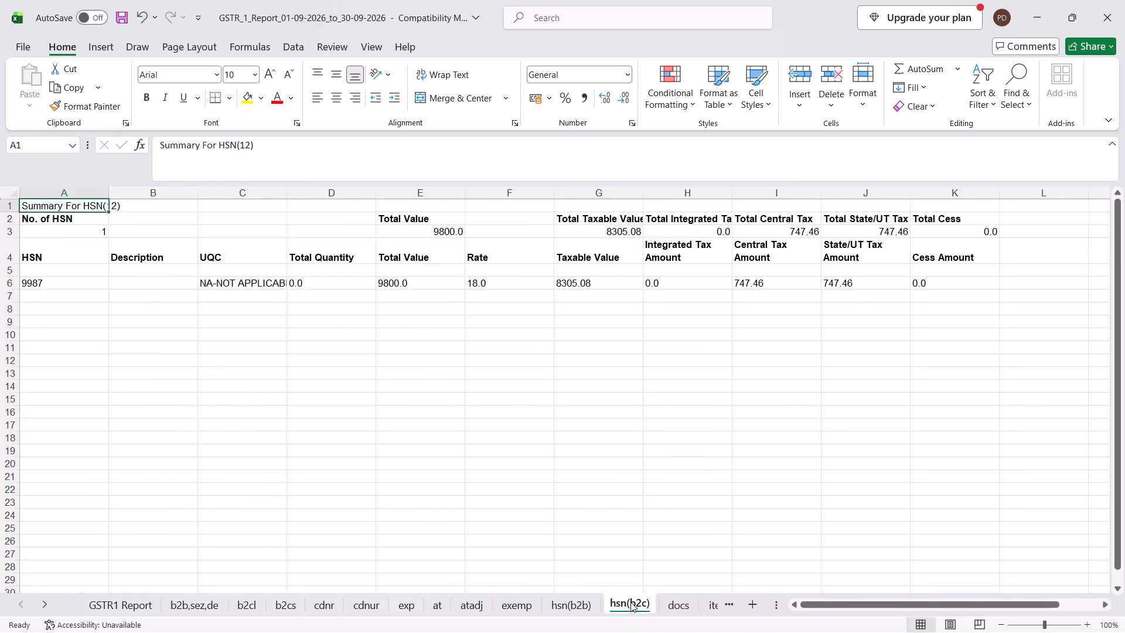
click(582, 605)
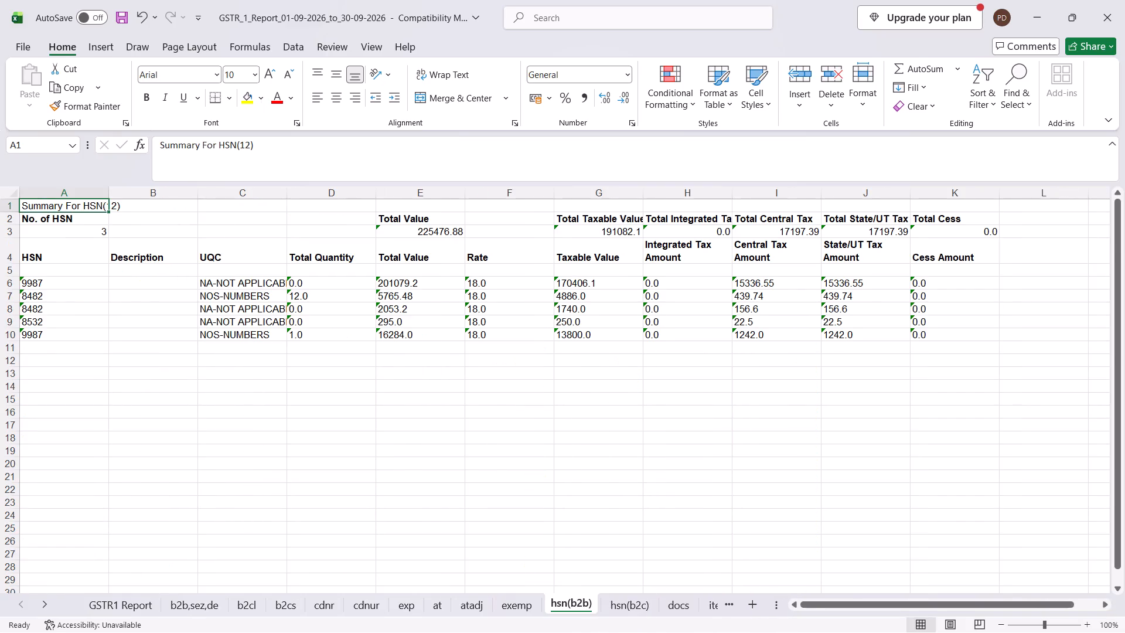
scroll(520, 326, up, 1)
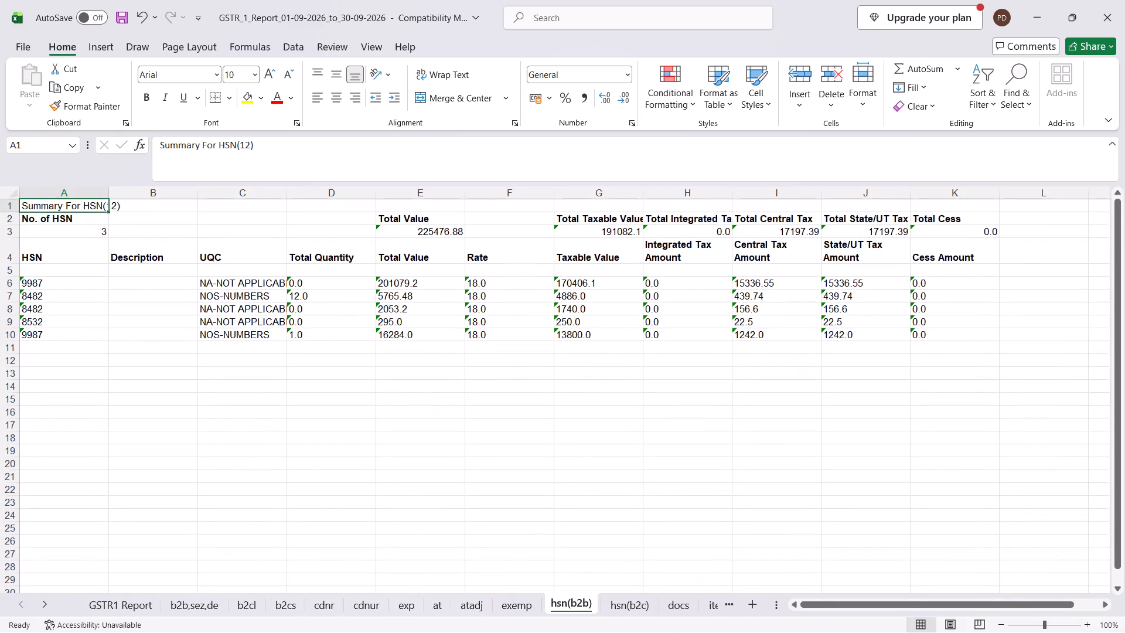
click(260, 282)
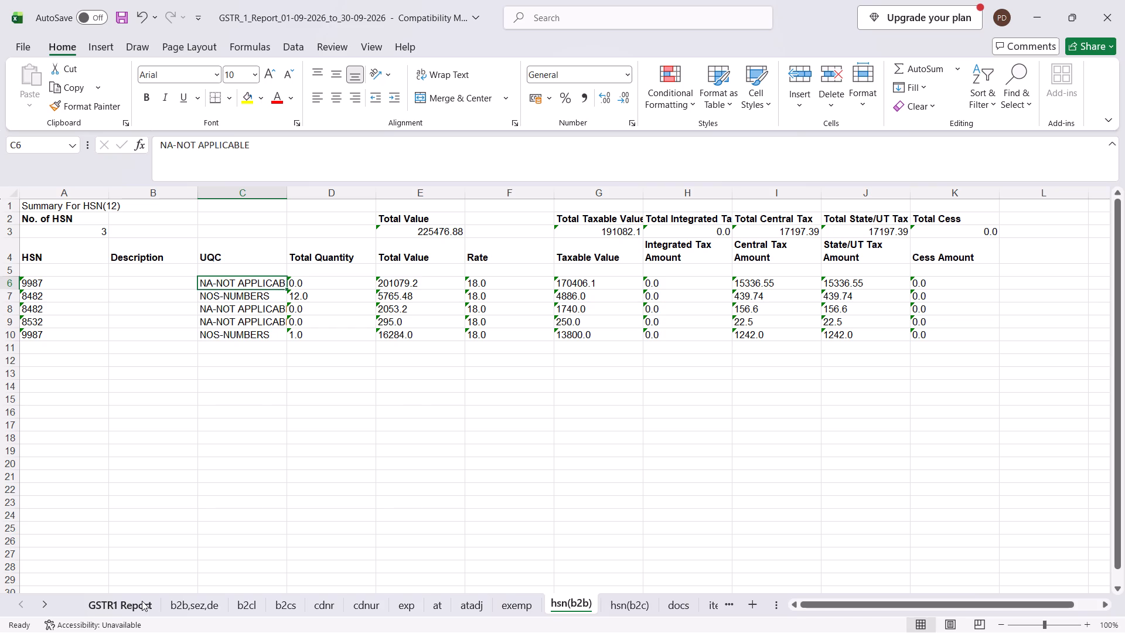
click(142, 601)
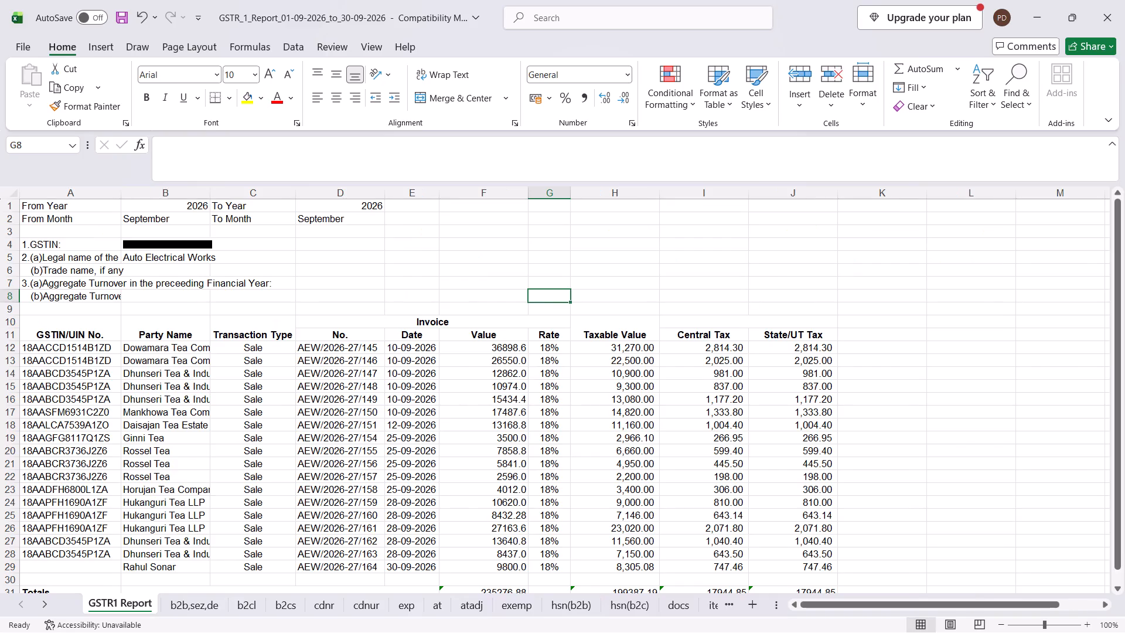
Auto-fit column B so that the full party names of the invoice rows fit.
scroll(585, 415, down, 1)
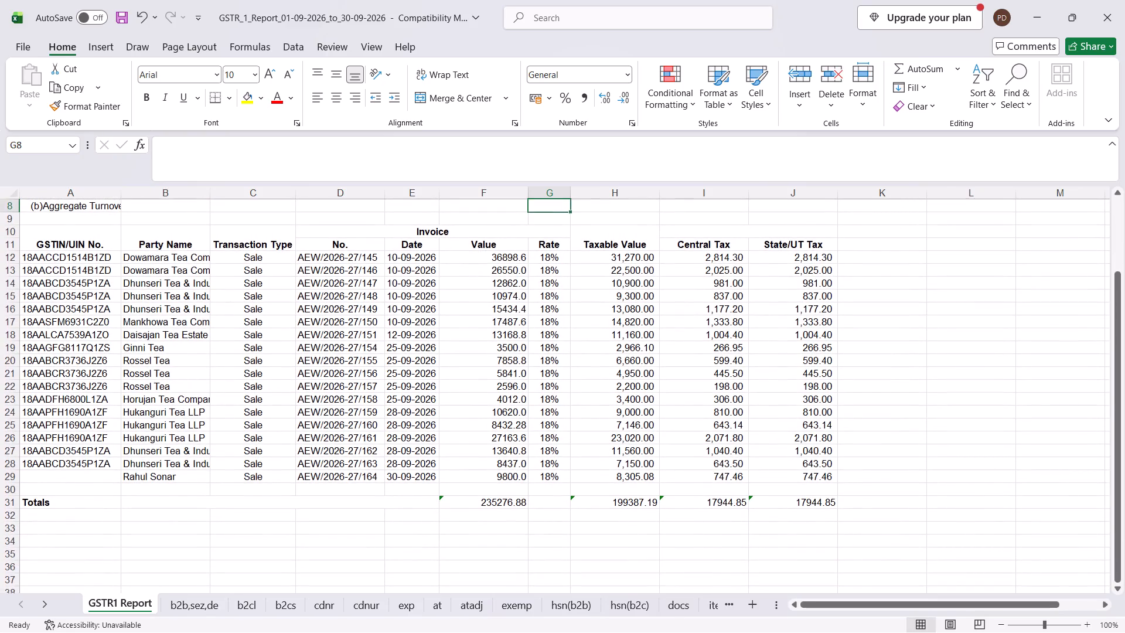
double_click(215, 197)
scroll(410, 390, up, 1)
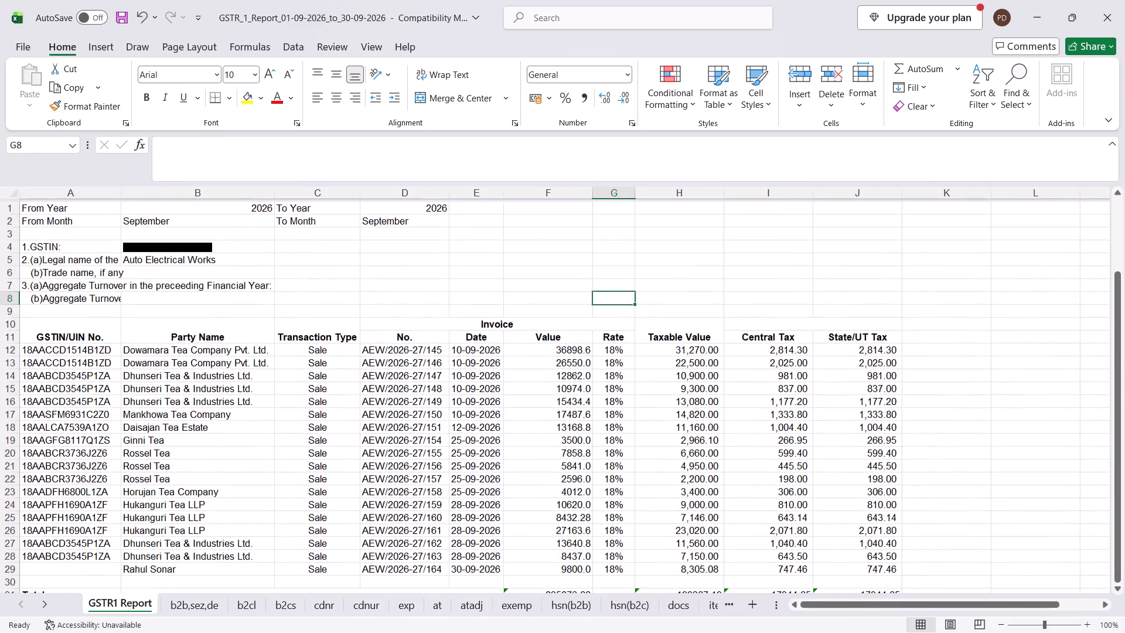
scroll(410, 390, down, 2)
scroll(409, 407, up, 4)
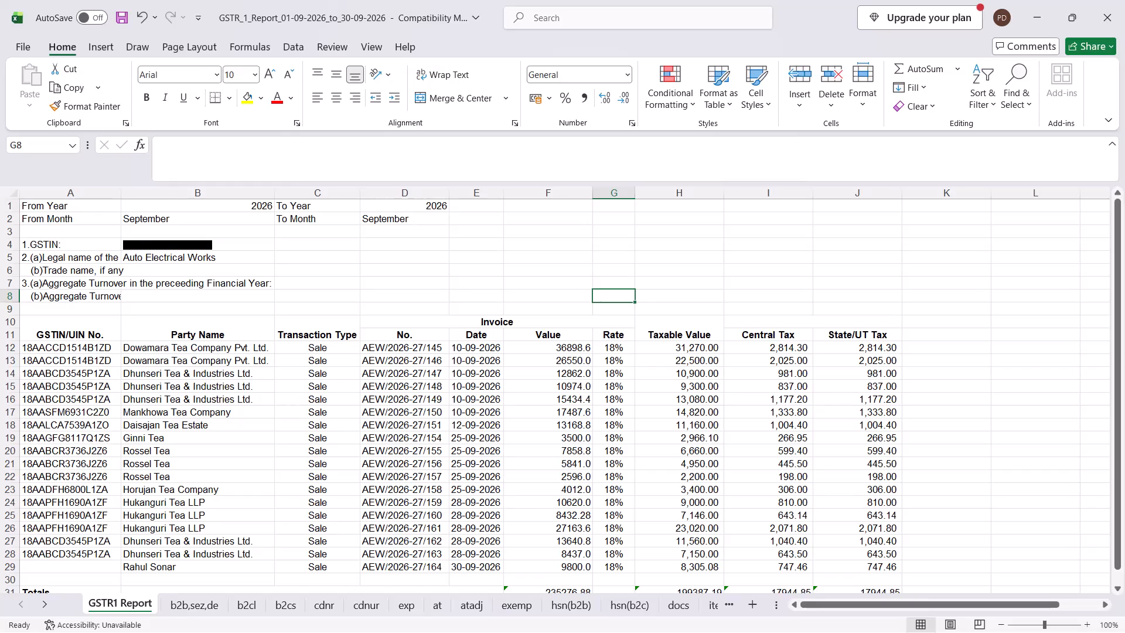
Replace the Taxable Value total in H31 with =SUM(H12:H30) and extend the formula to the Central Tax and State/UT Tax totals.
scroll(563, 458, down, 2)
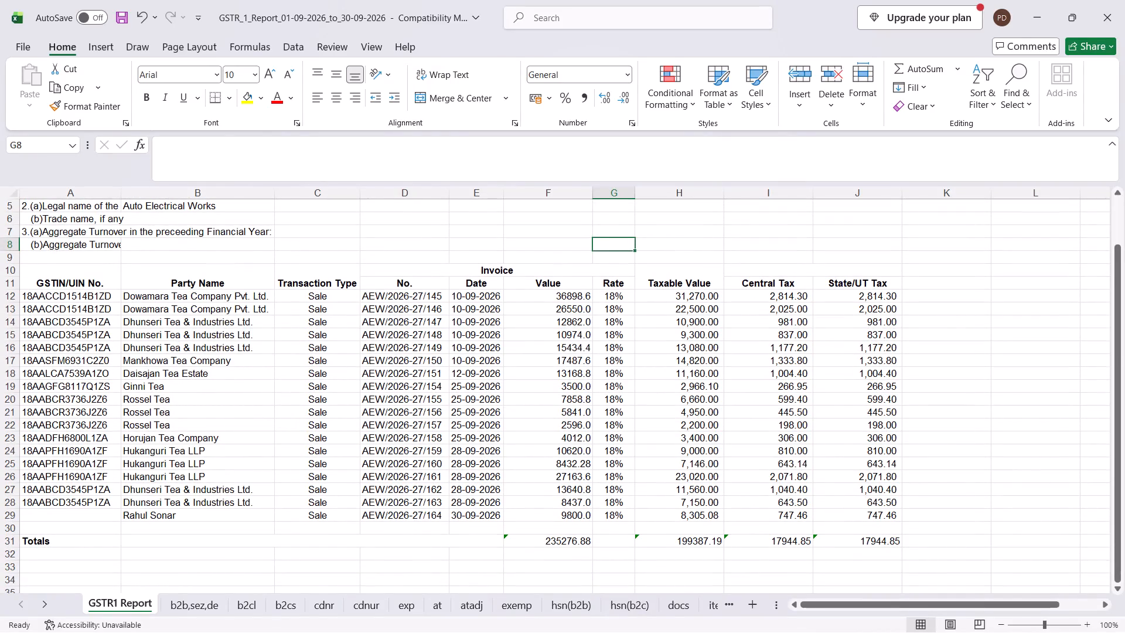
click(690, 539)
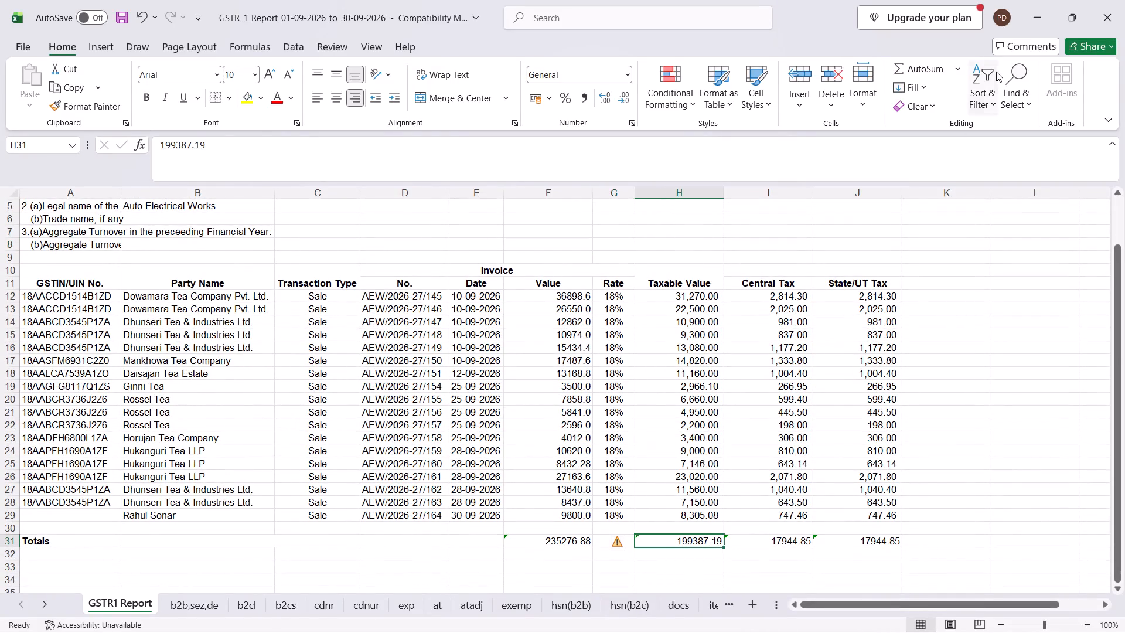
click(923, 74)
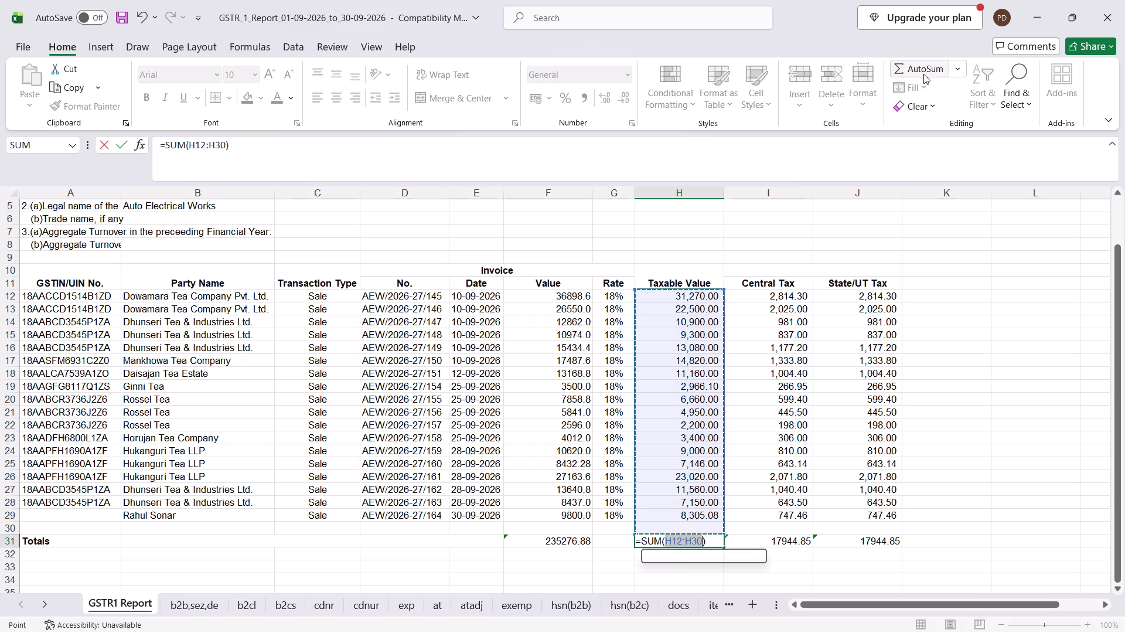
key(Return)
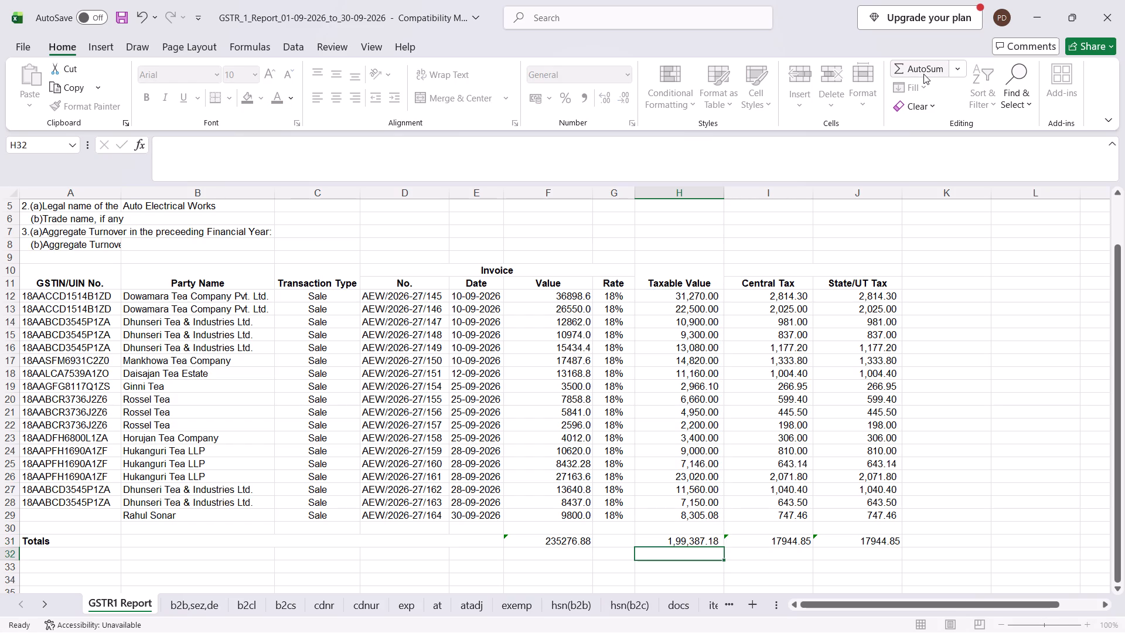
click(708, 547)
click(708, 543)
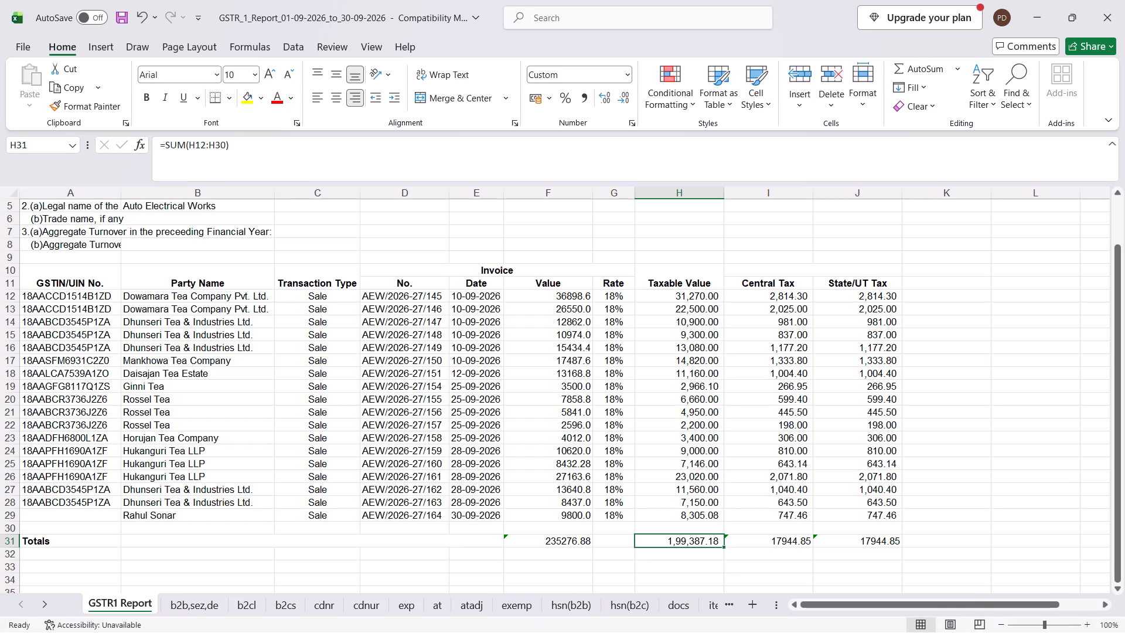
drag(724, 546, 855, 551)
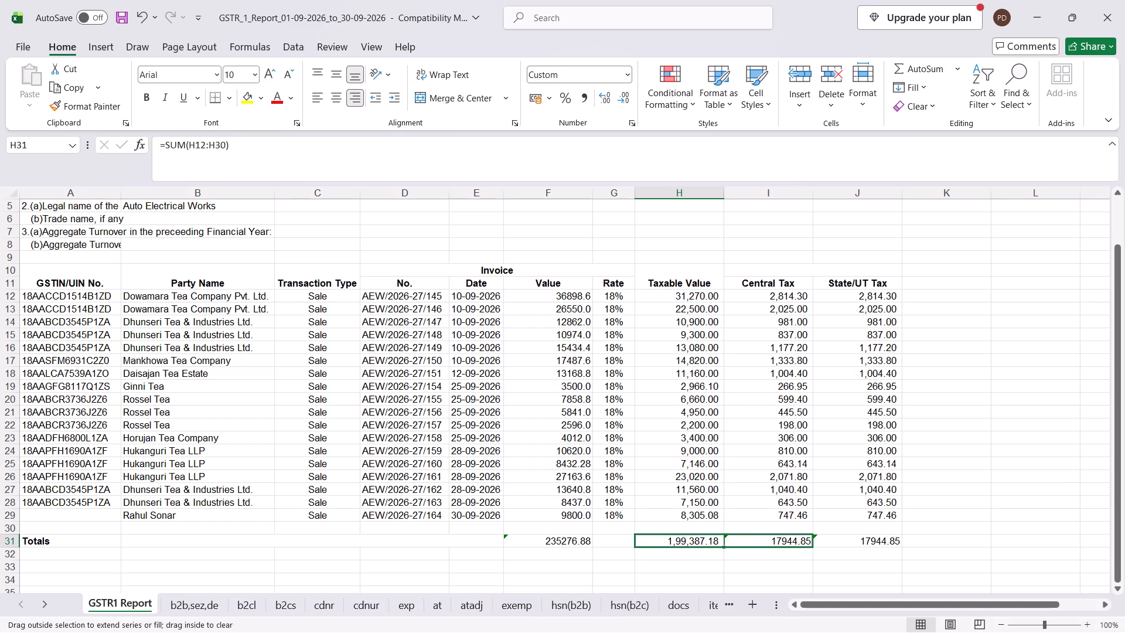
drag(855, 551, 861, 553)
click(861, 553)
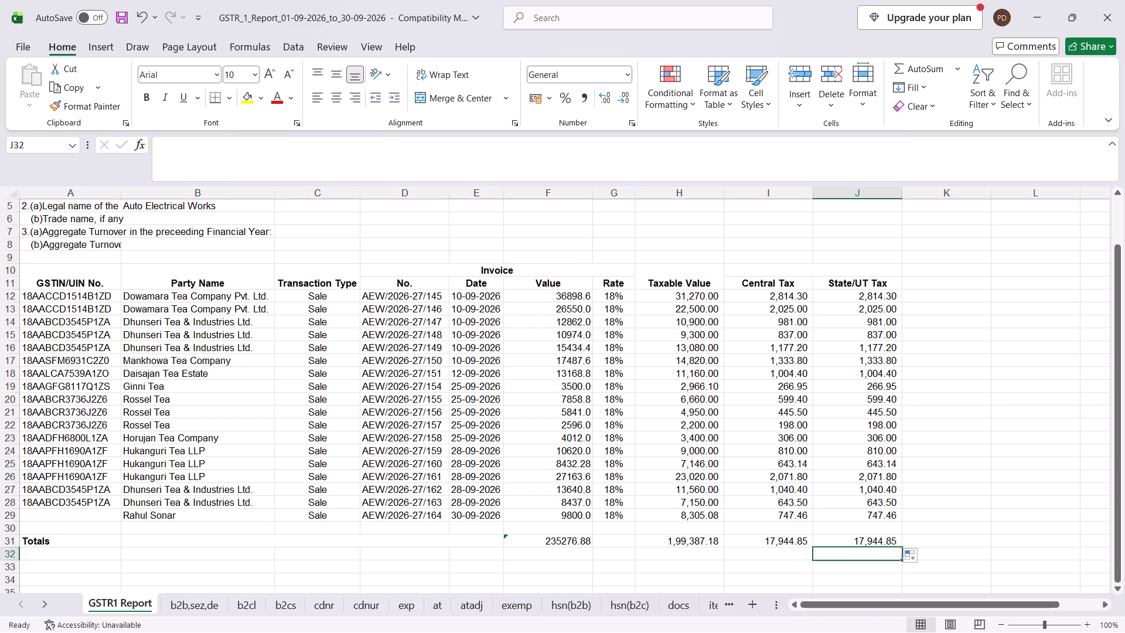
Format the three tax-related totals in H31 to J31 with a yellow fill and bold text.
click(669, 543)
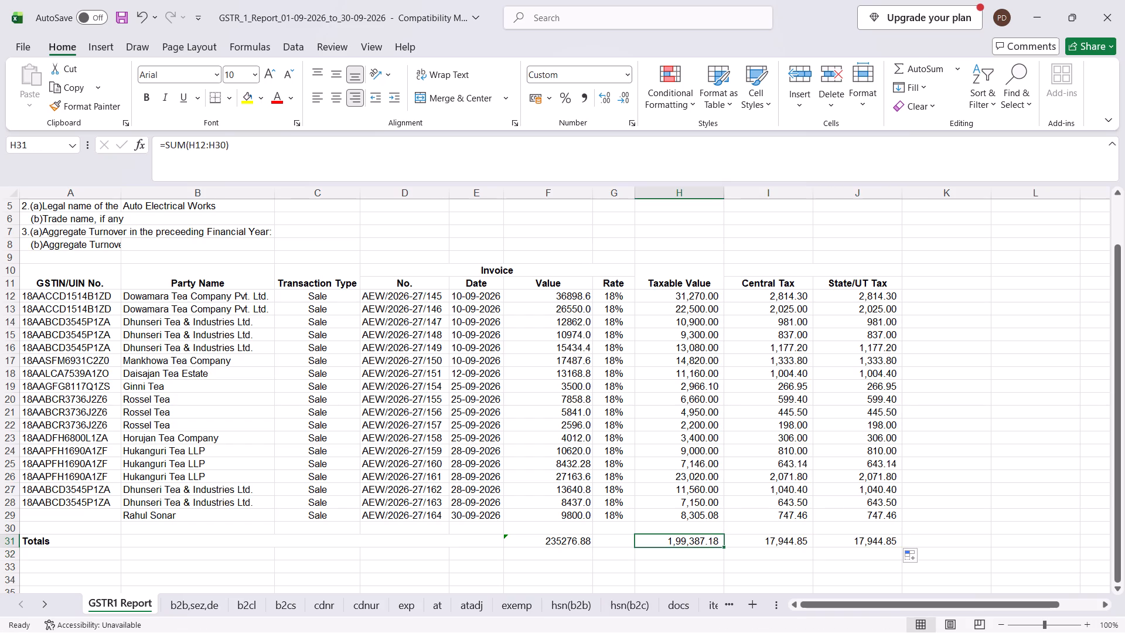
key(ctrl+shift+Right)
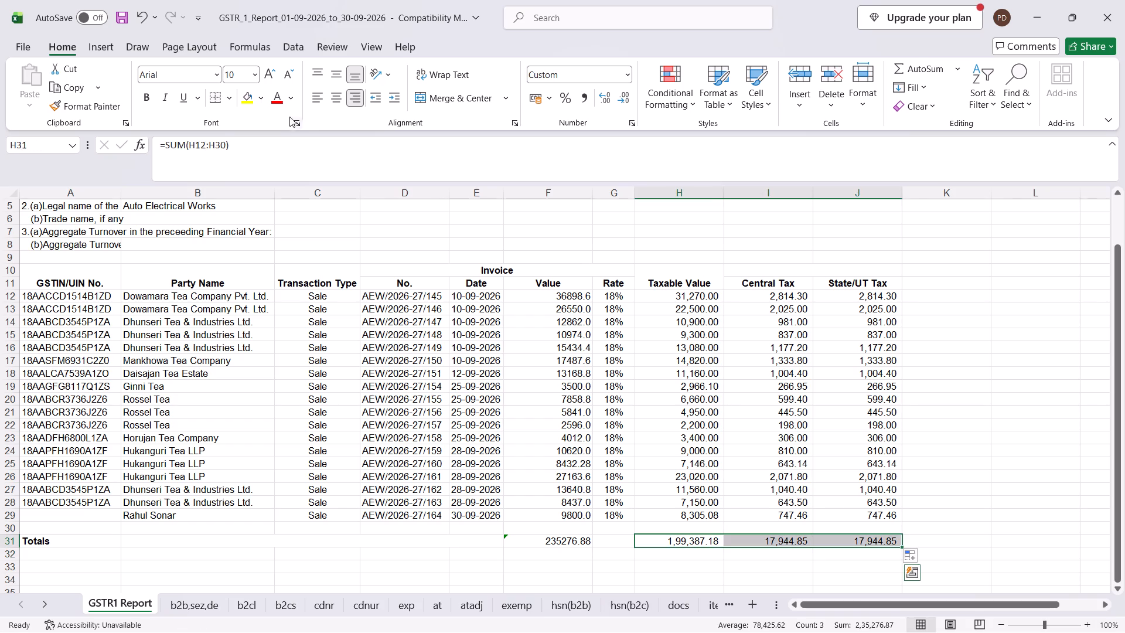
click(248, 104)
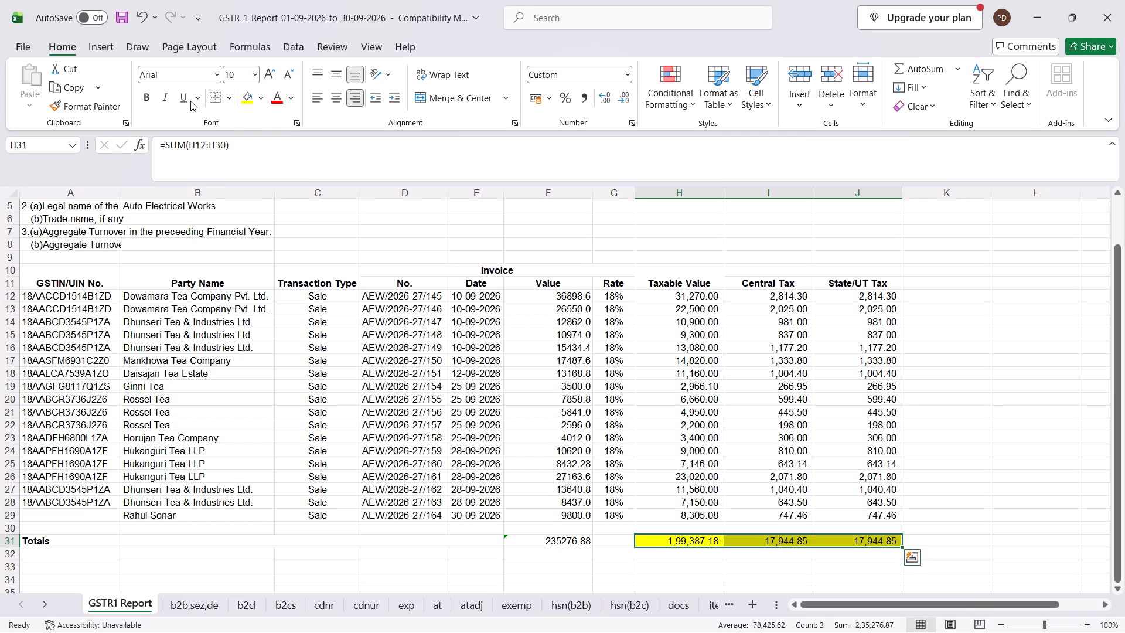
click(149, 94)
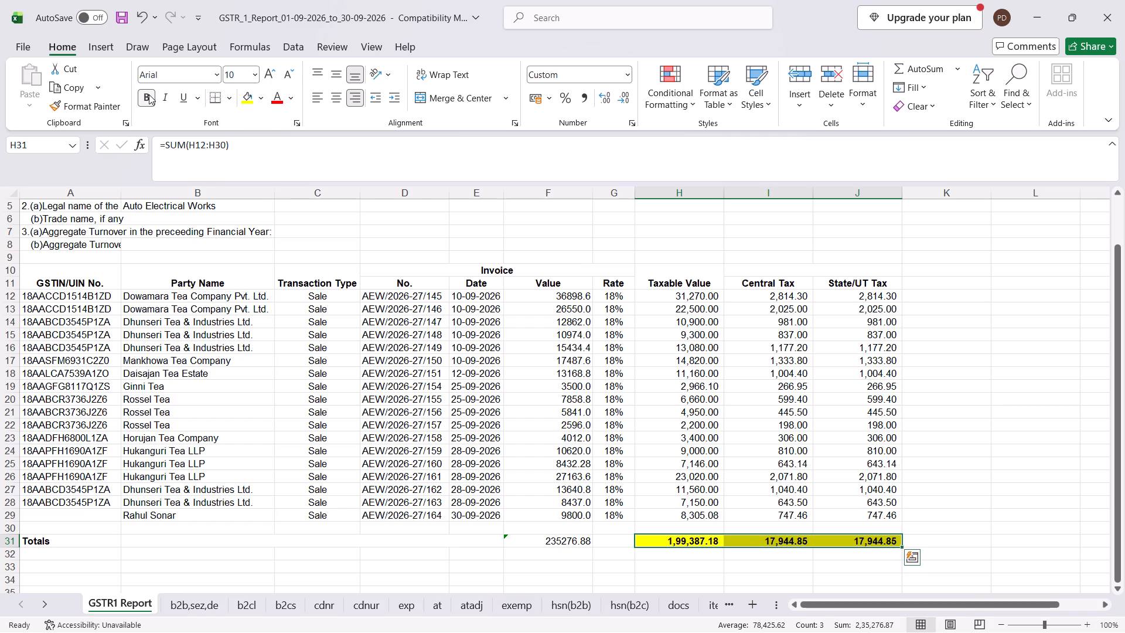
click(969, 458)
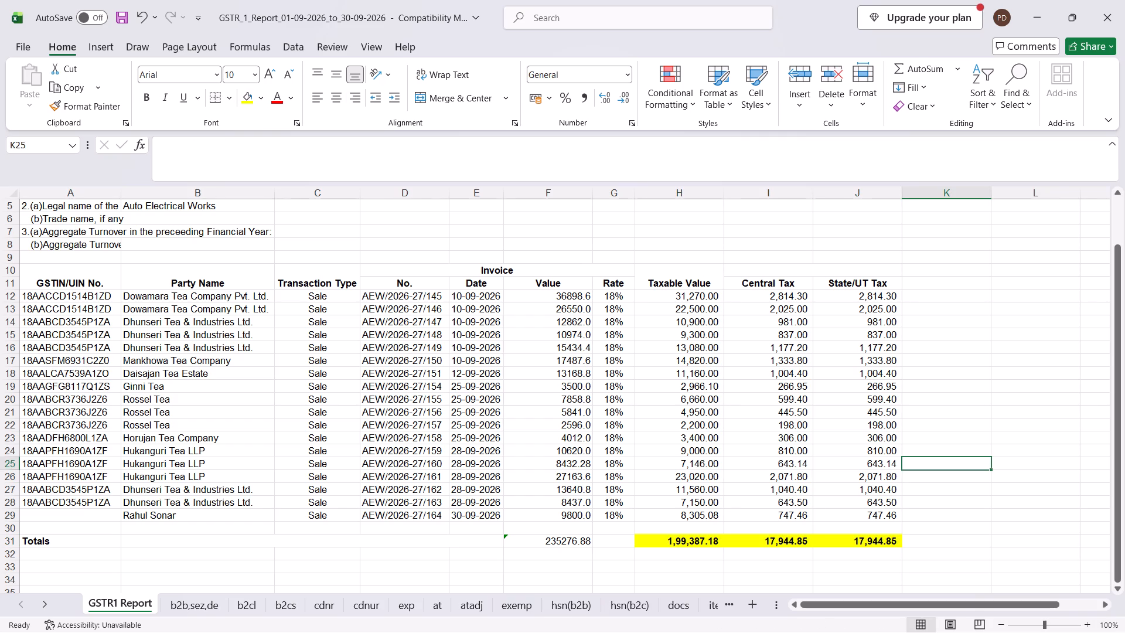
Move the Rate heading and its invoice rates from G11:G29 to column L, starting at L11.
click(622, 280)
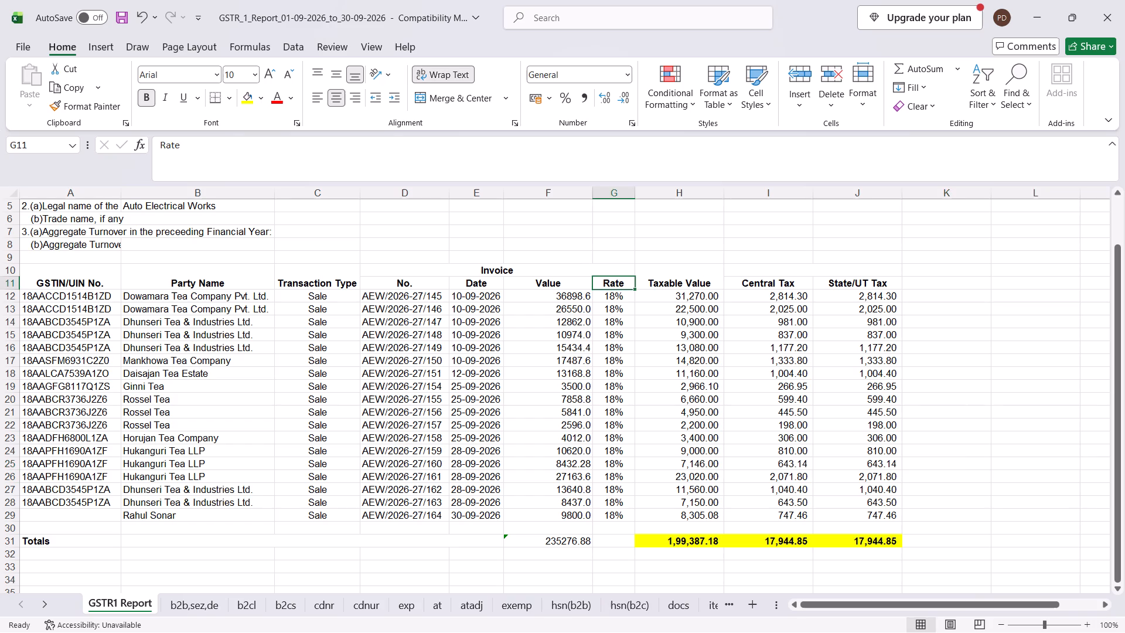
key(ctrl+shift+Down)
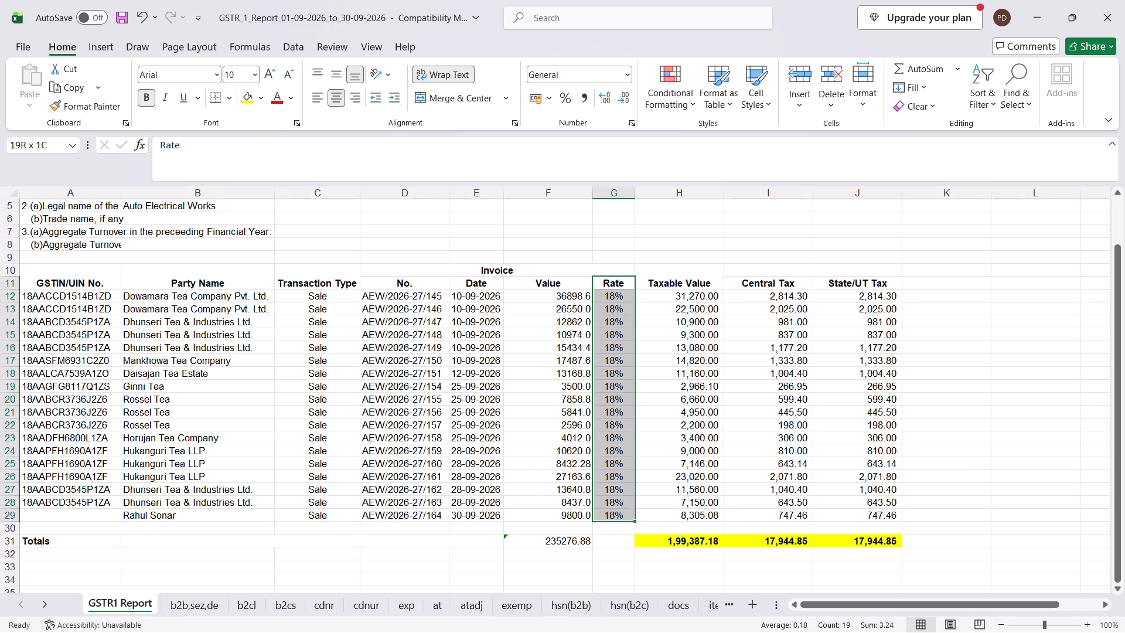
key(ctrl+x)
key(Right)
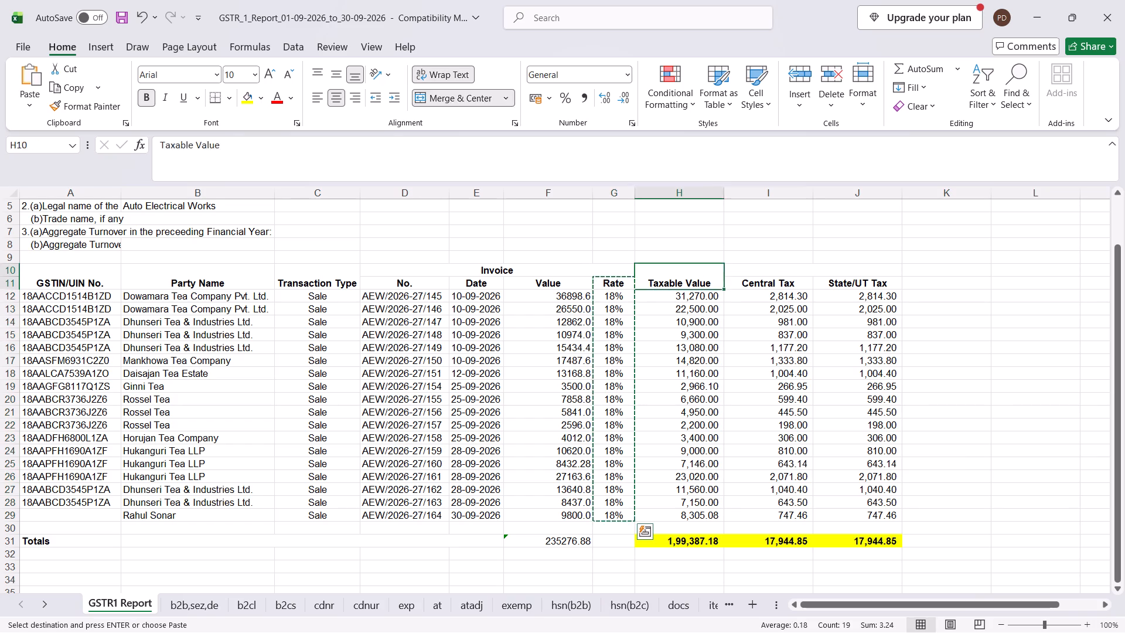
key(Right)
key(Right)
key(Right)
key(Right)
key(Return)
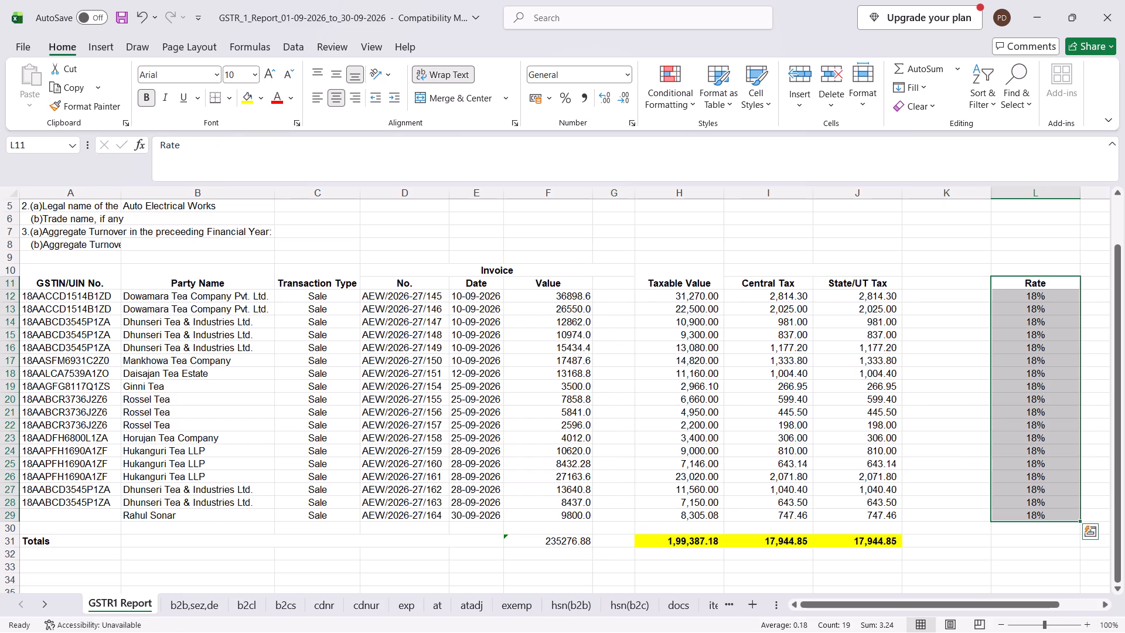
Move the invoice Value heading and its amounts from F11:F29 to column K, starting at K11.
click(575, 288)
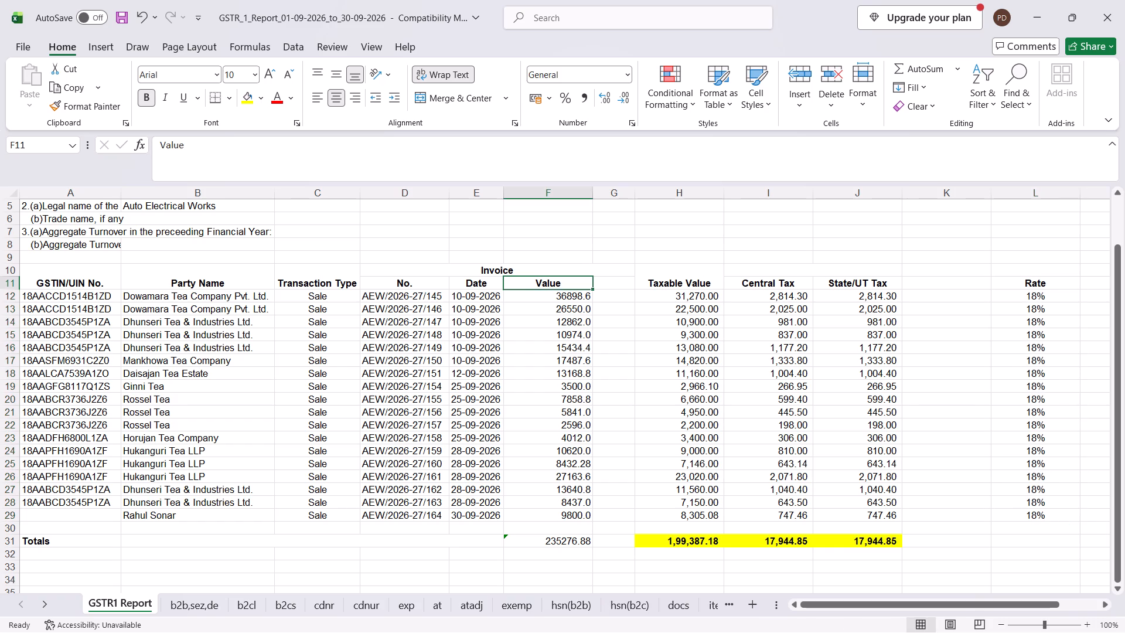
key(ctrl+shift+Down)
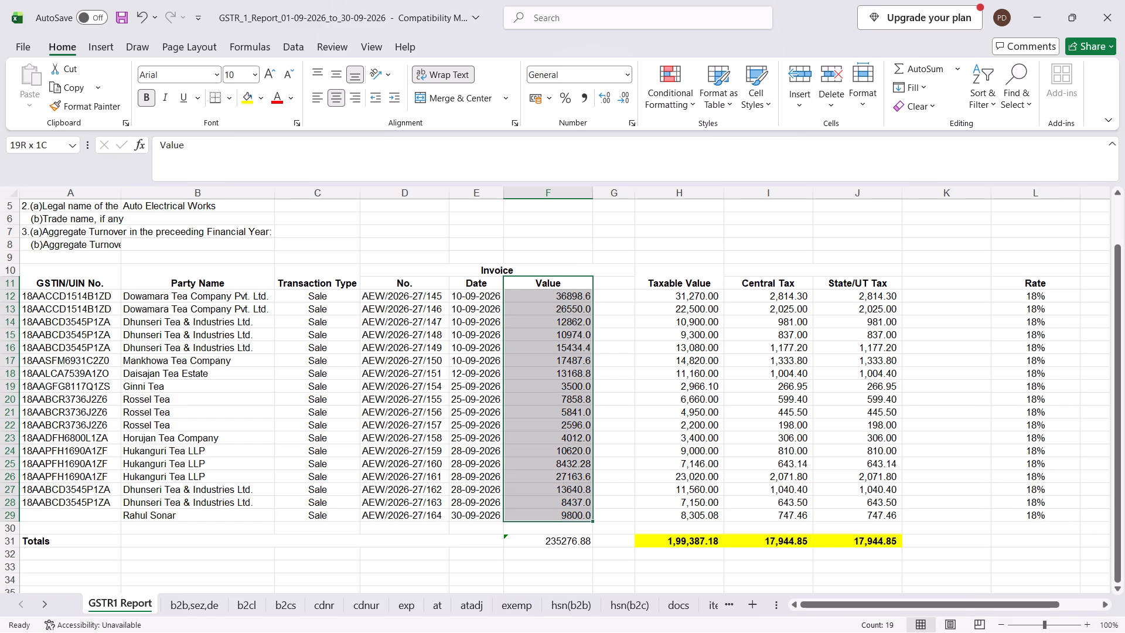
key(ctrl+x)
key(Right)
key(Right)
key(Right)
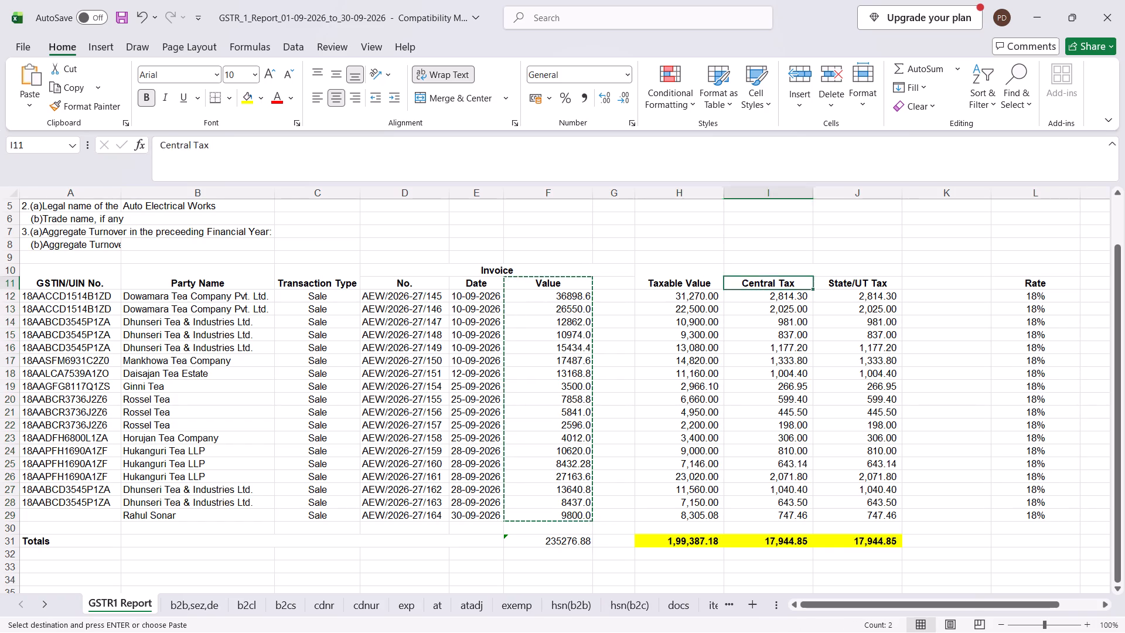
key(Right)
key(Right)
key(Return)
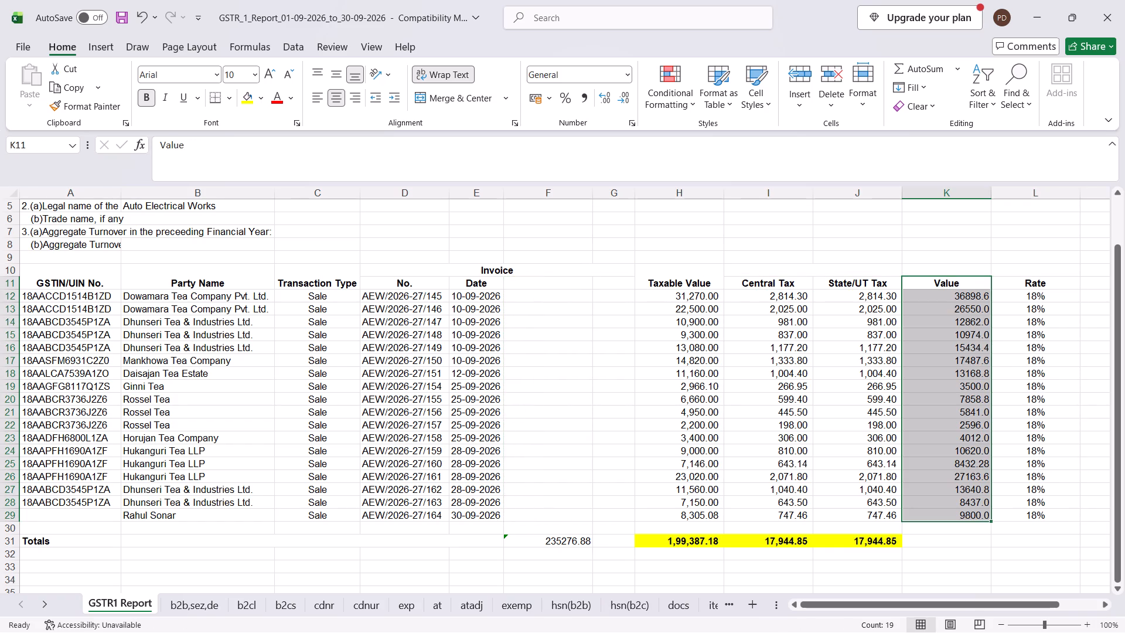
Delete the emptied column G between the former Value column and Taxable Value.
click(621, 193)
key(ctrl+minus)
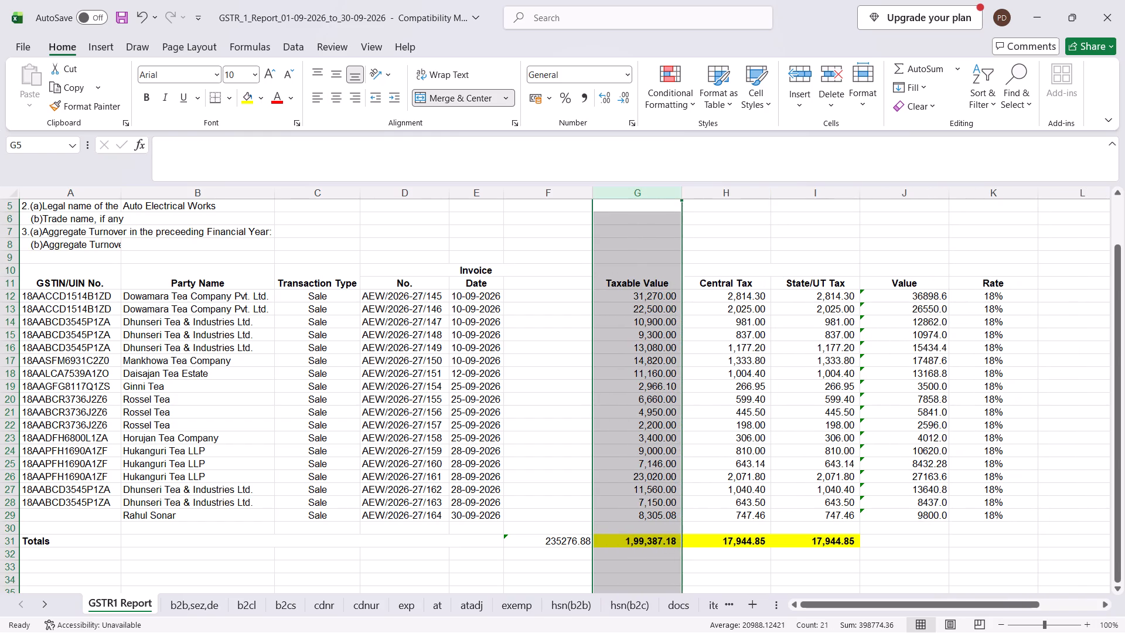
Clear the leftover invoice value total from F31 in the Totals row.
click(575, 543)
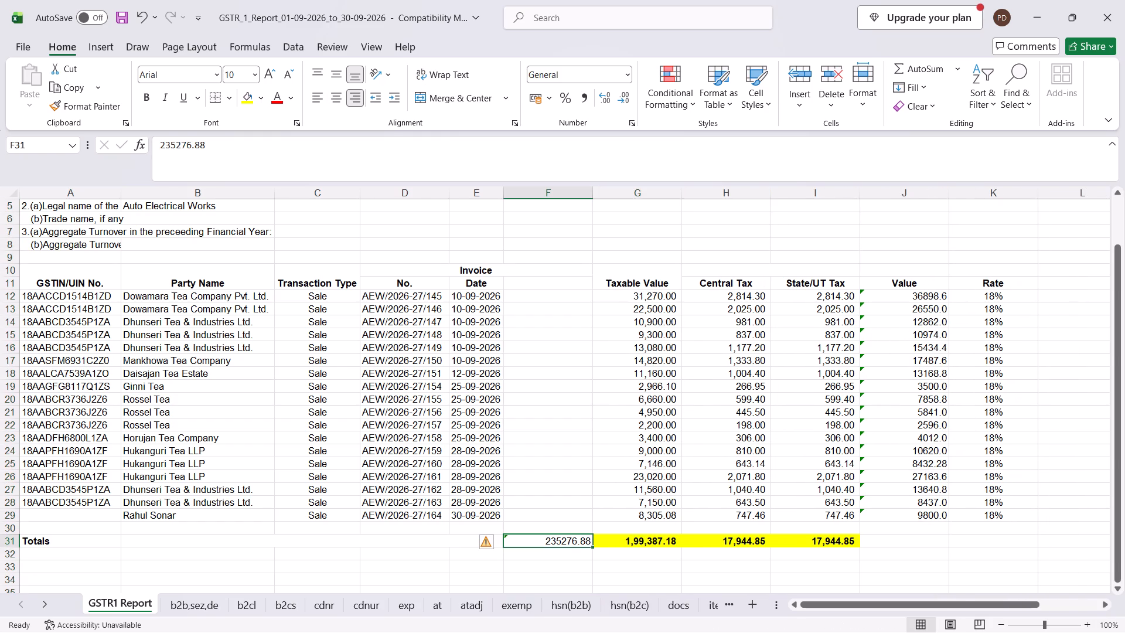
key(space)
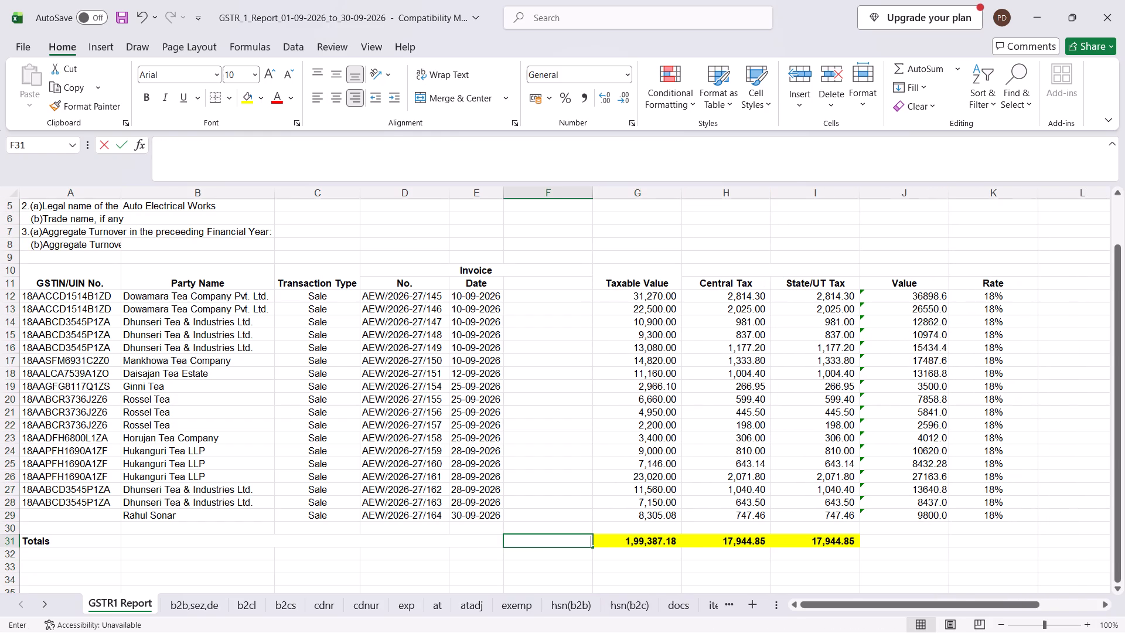
key(BackSpace)
key(BackSpace)
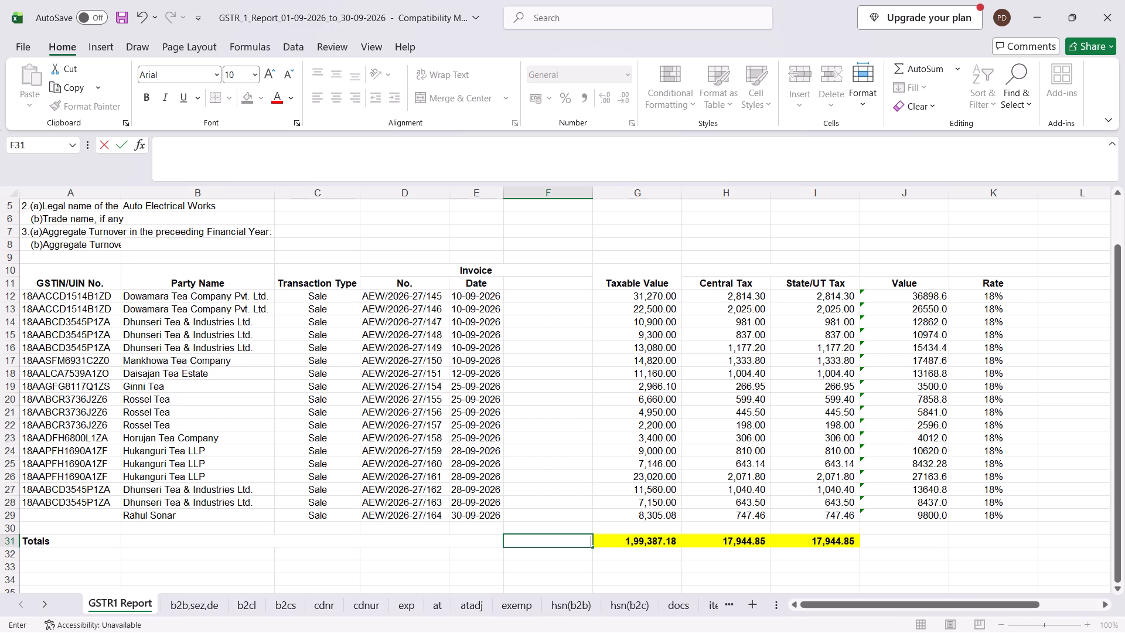
click(544, 296)
Move the Rate heading and its rates from K11:K29 to column F, starting at F11, and narrow column F to fit.
click(1001, 284)
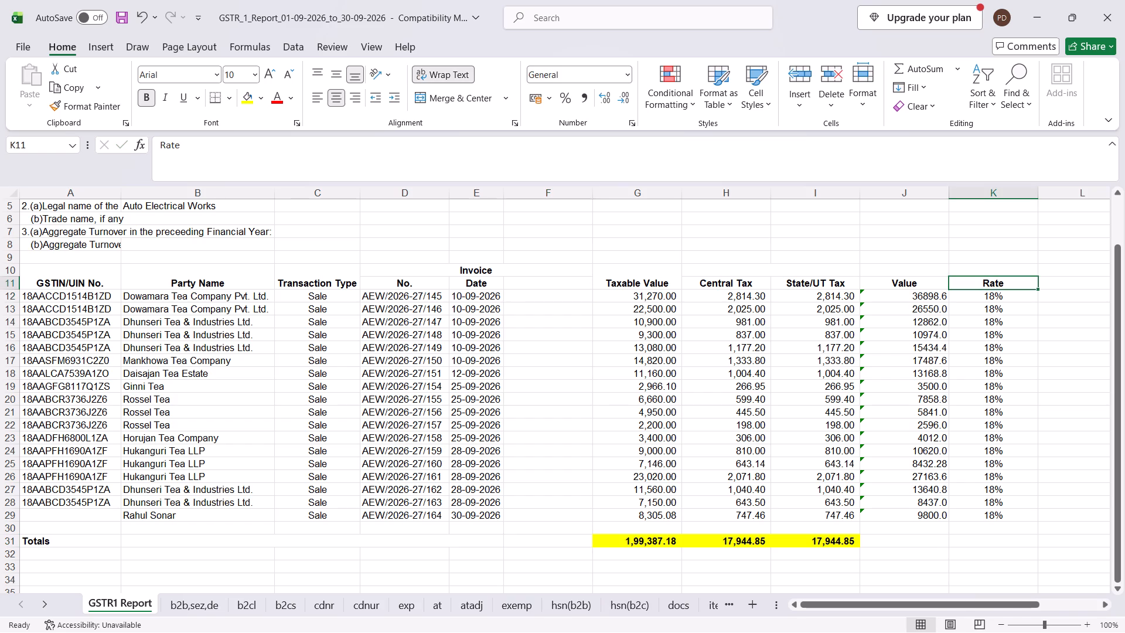
key(ctrl+shift+Down)
key(ctrl+x)
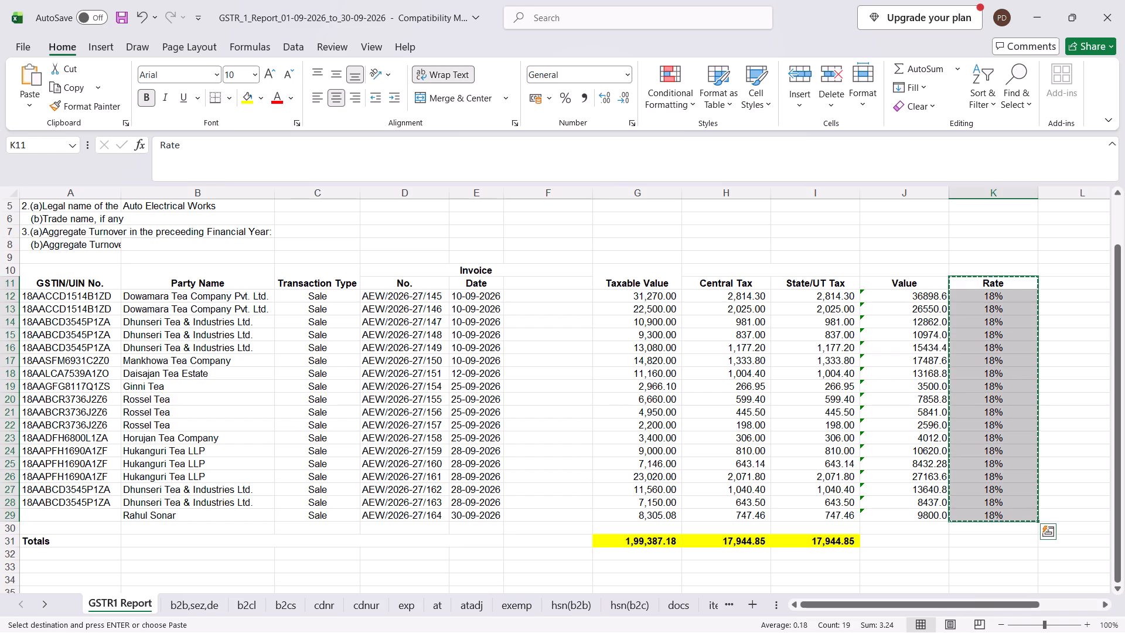
click(570, 286)
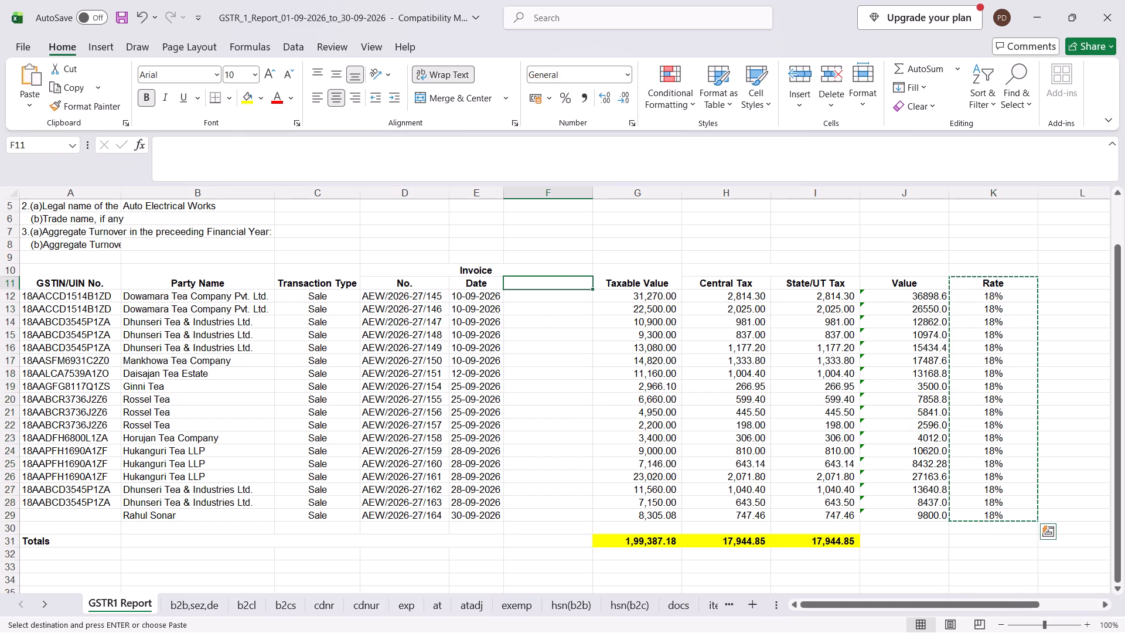
key(Return)
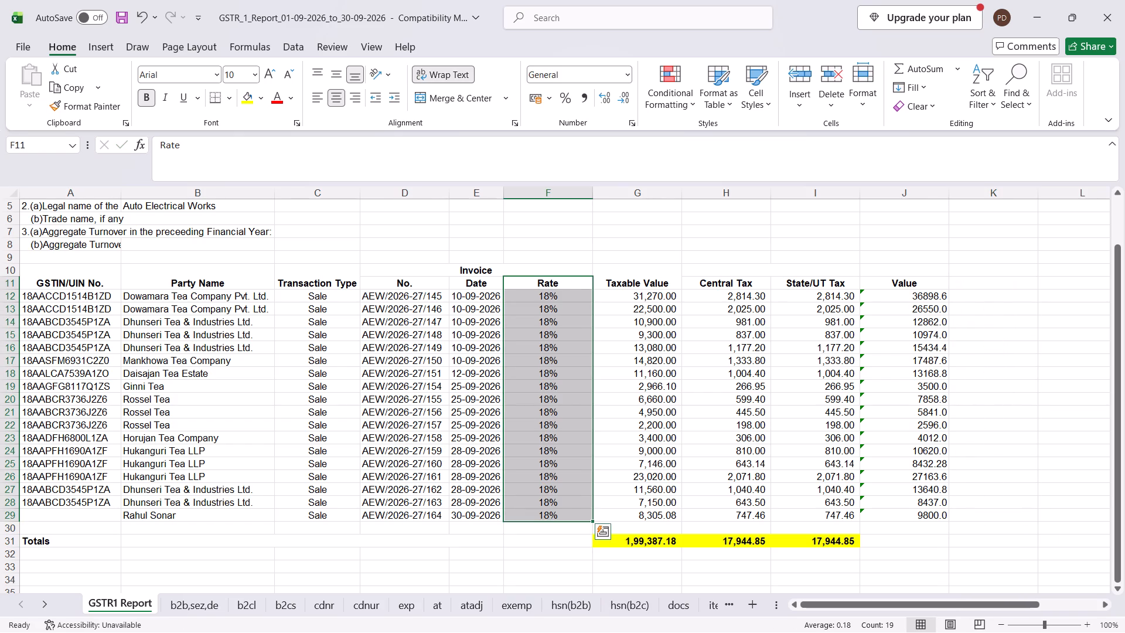
drag(595, 188, 547, 205)
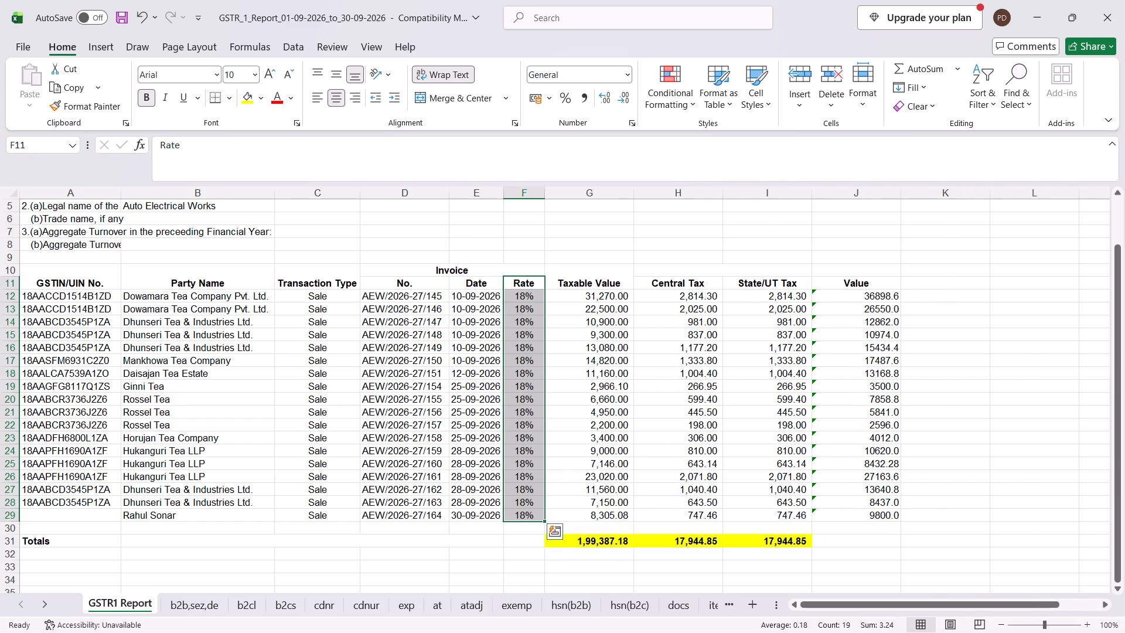
Replace the Value amounts in J12:J29 with row sums of taxable value and taxes, using =SUM(G12:I12) in J12 filled down.
click(882, 298)
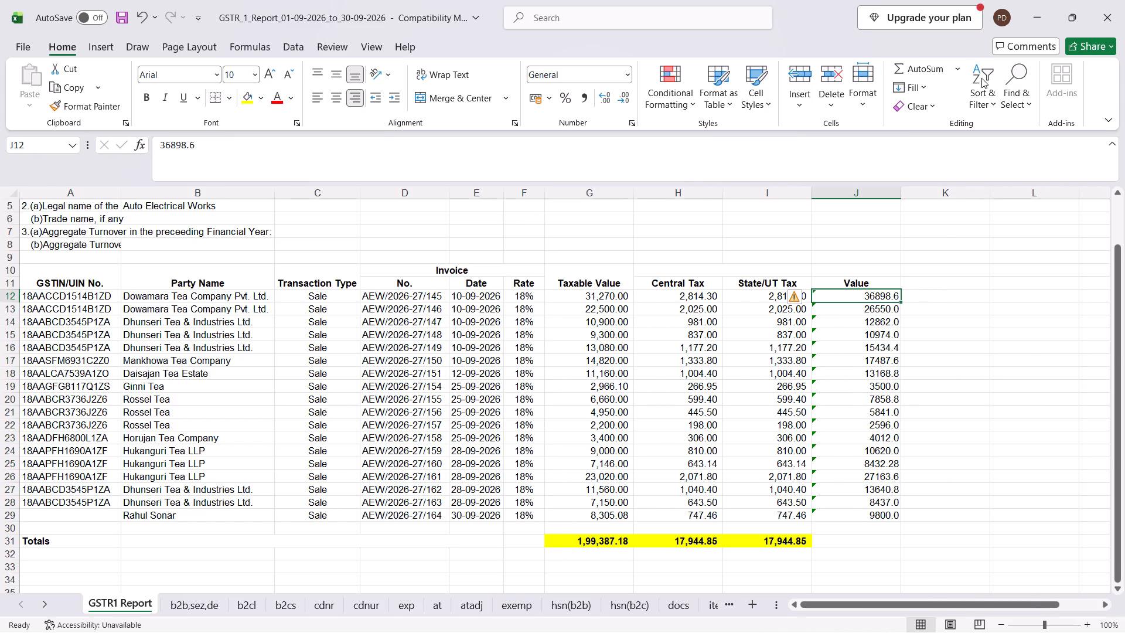
click(912, 67)
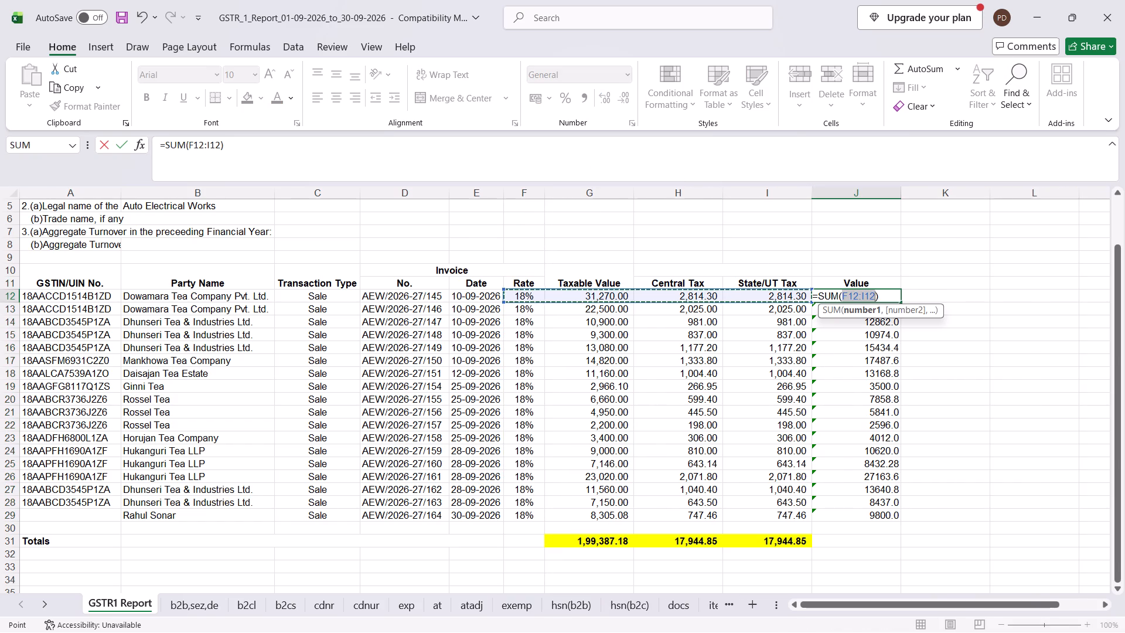
drag(609, 297, 623, 297)
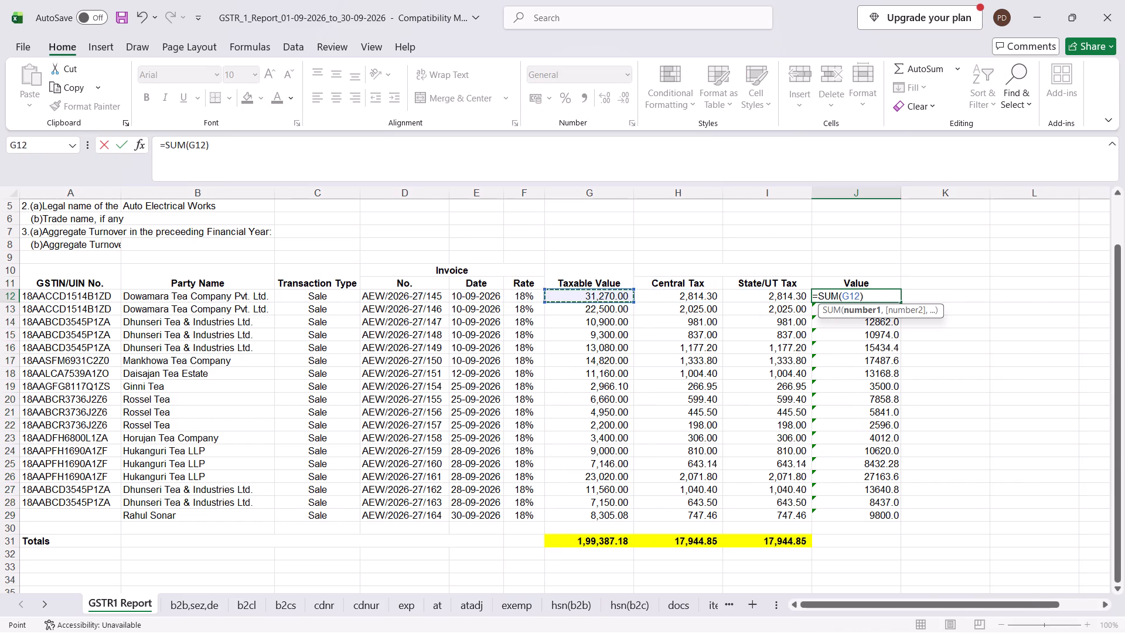
drag(623, 297, 763, 296)
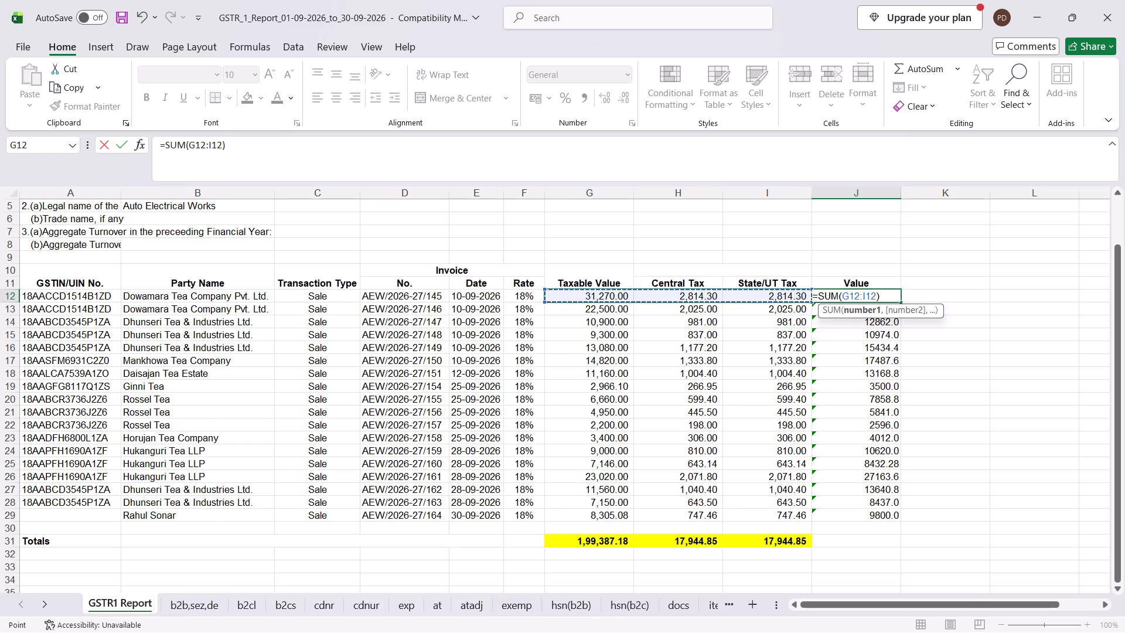
key(Return)
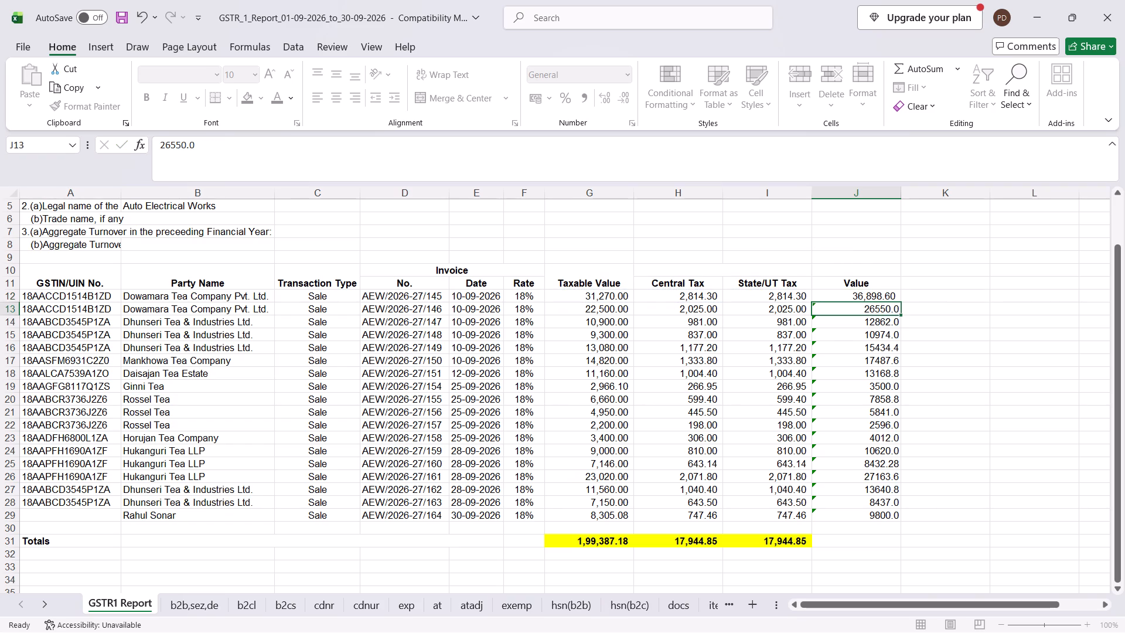
click(885, 295)
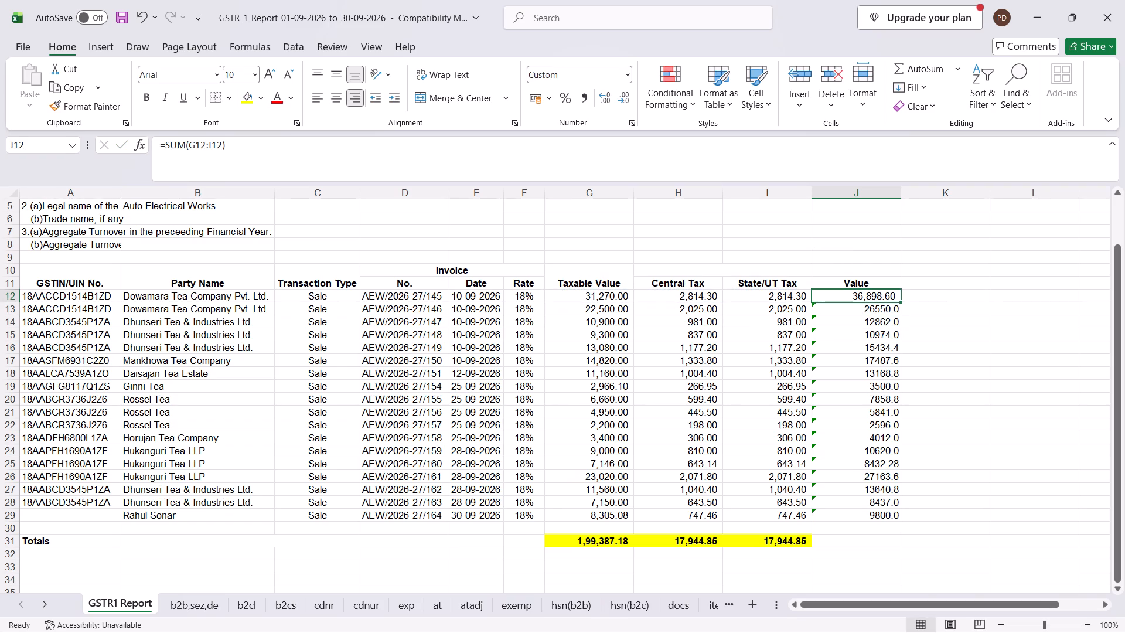
drag(899, 303, 921, 491)
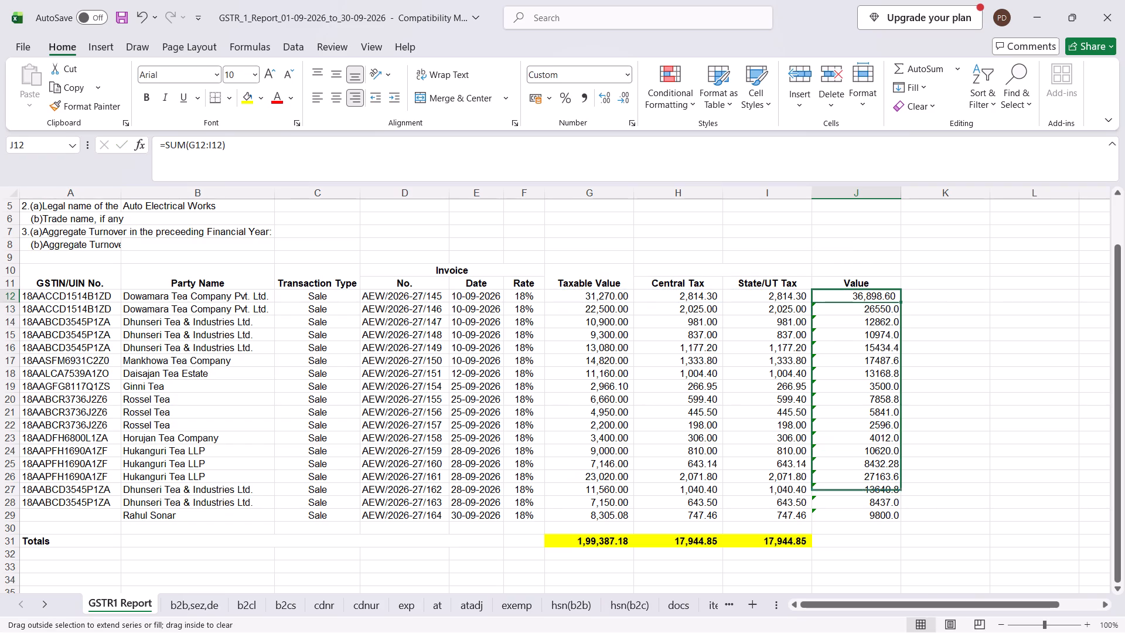
drag(921, 491, 924, 526)
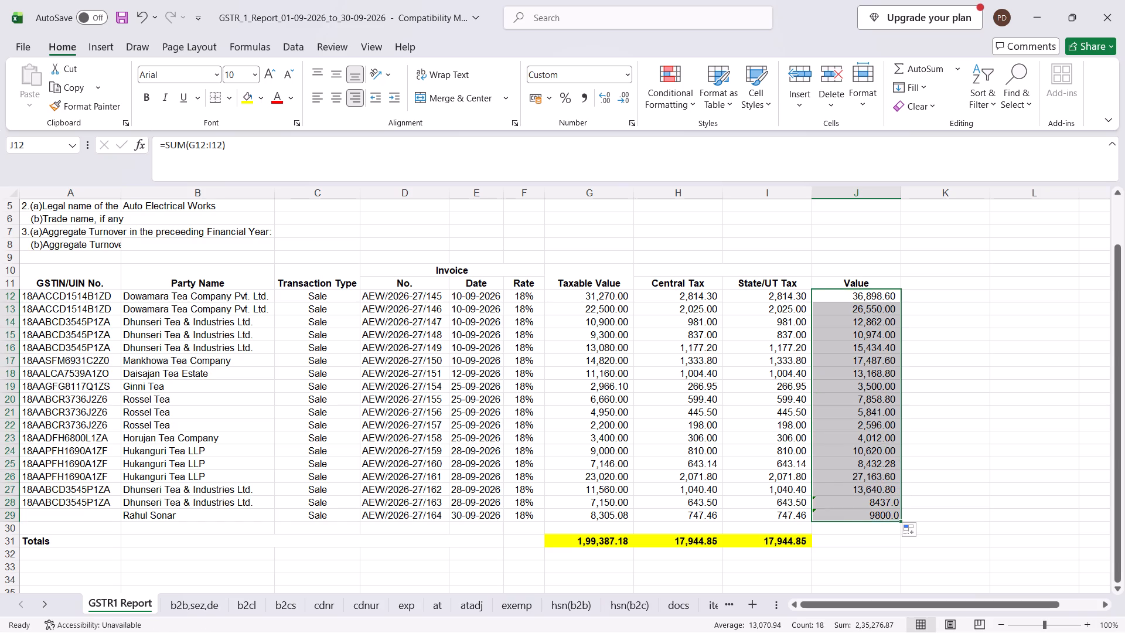
click(933, 428)
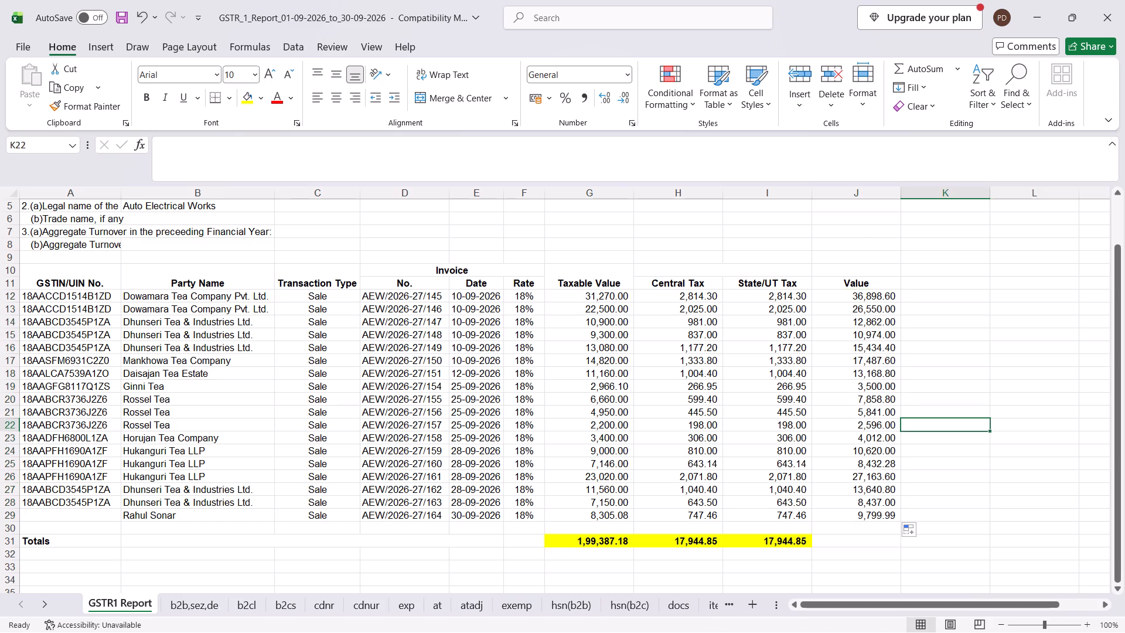
Add a total of the Value column in J31 with =SUM(J12:J29).
click(855, 540)
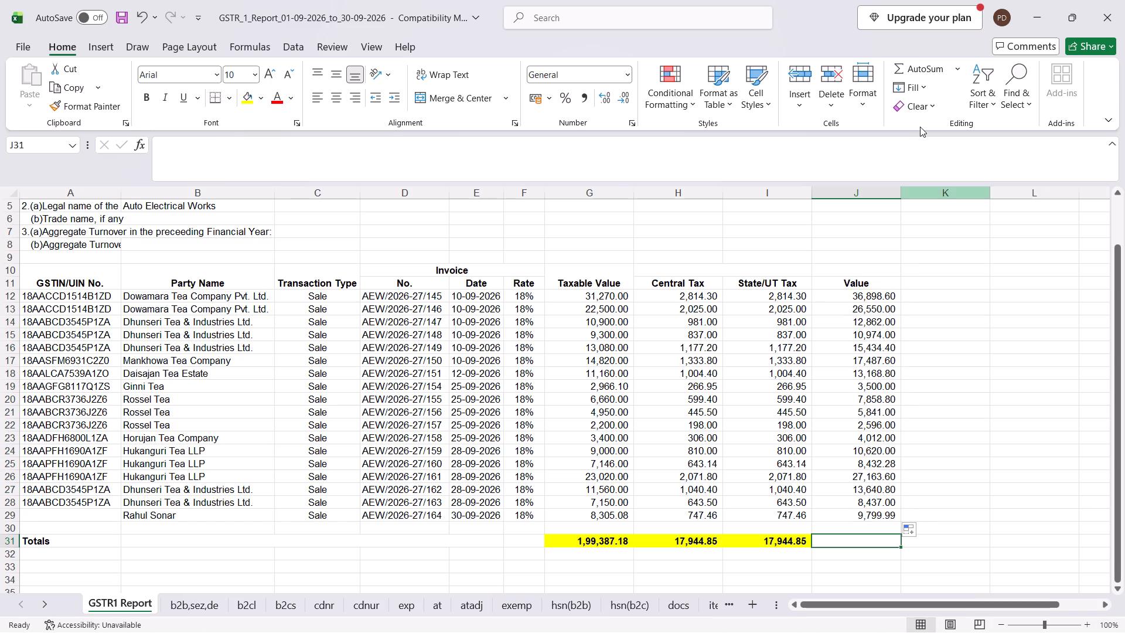
click(918, 61)
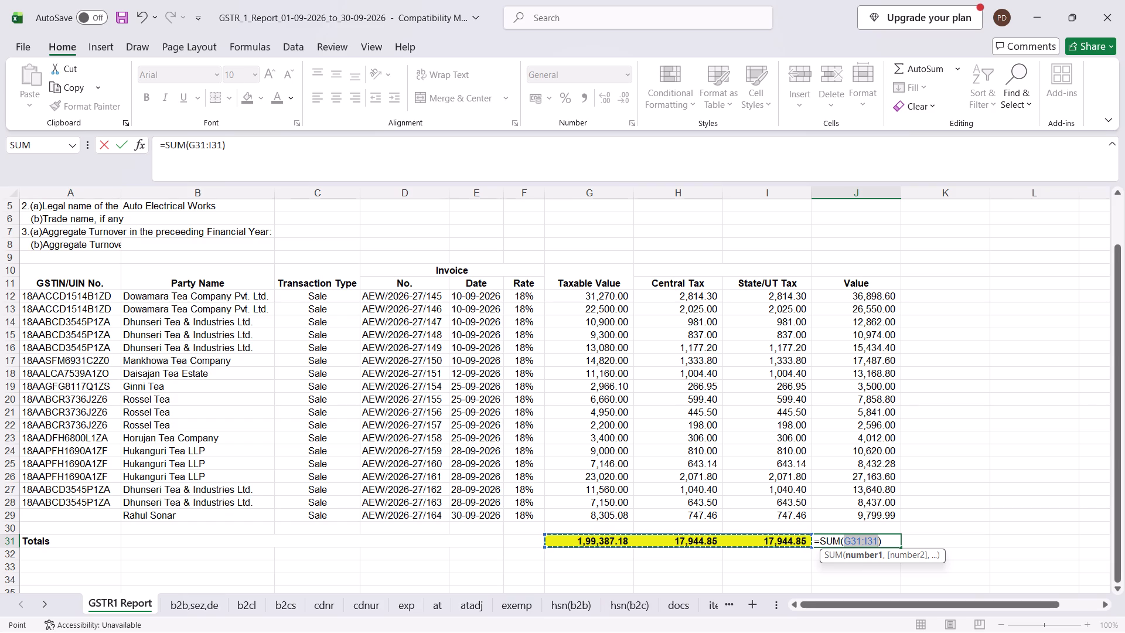
drag(864, 296, 879, 507)
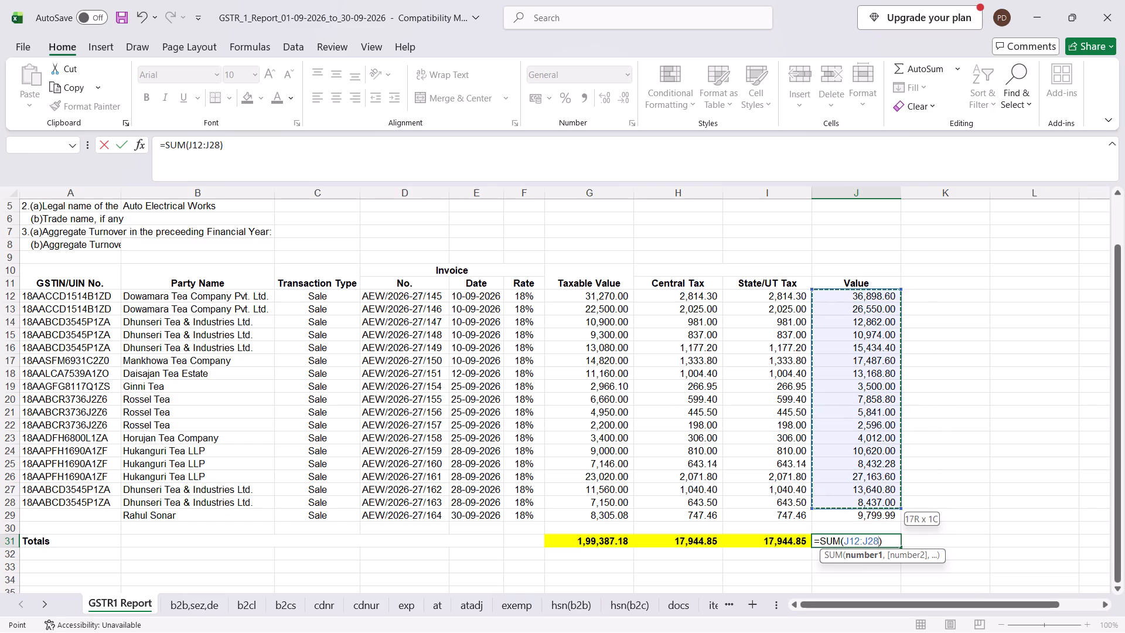
drag(879, 507, 881, 516)
key(Return)
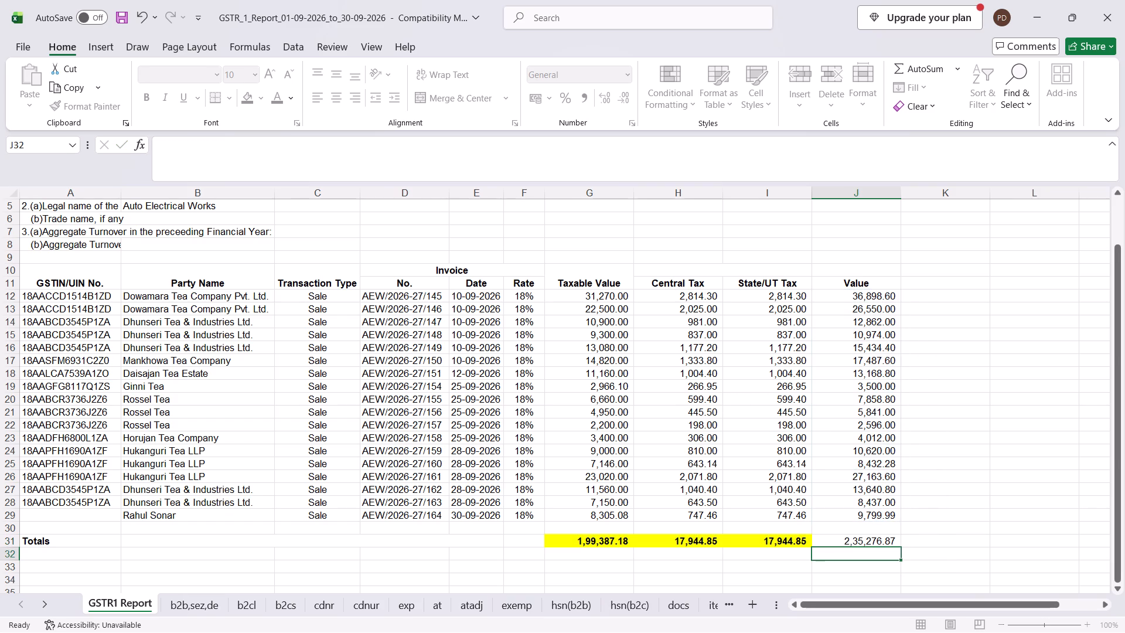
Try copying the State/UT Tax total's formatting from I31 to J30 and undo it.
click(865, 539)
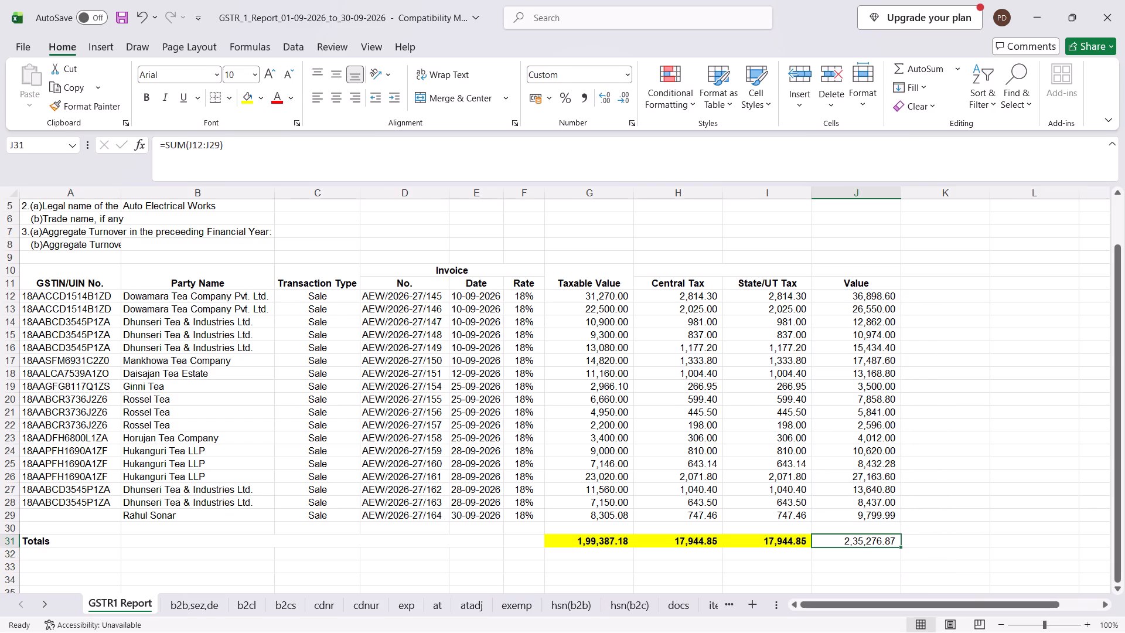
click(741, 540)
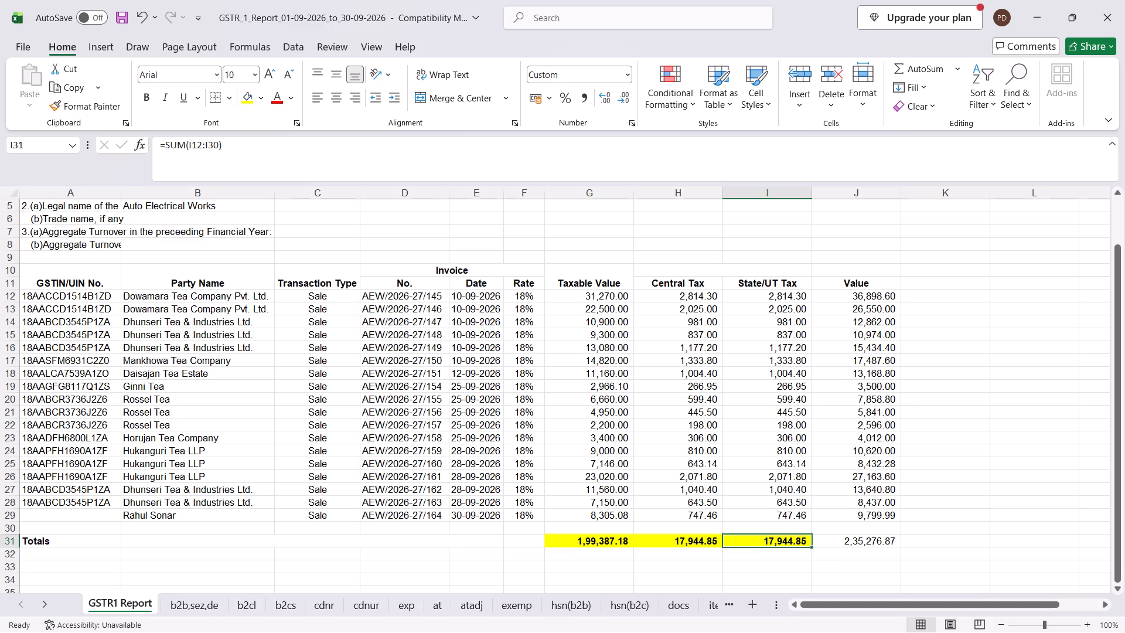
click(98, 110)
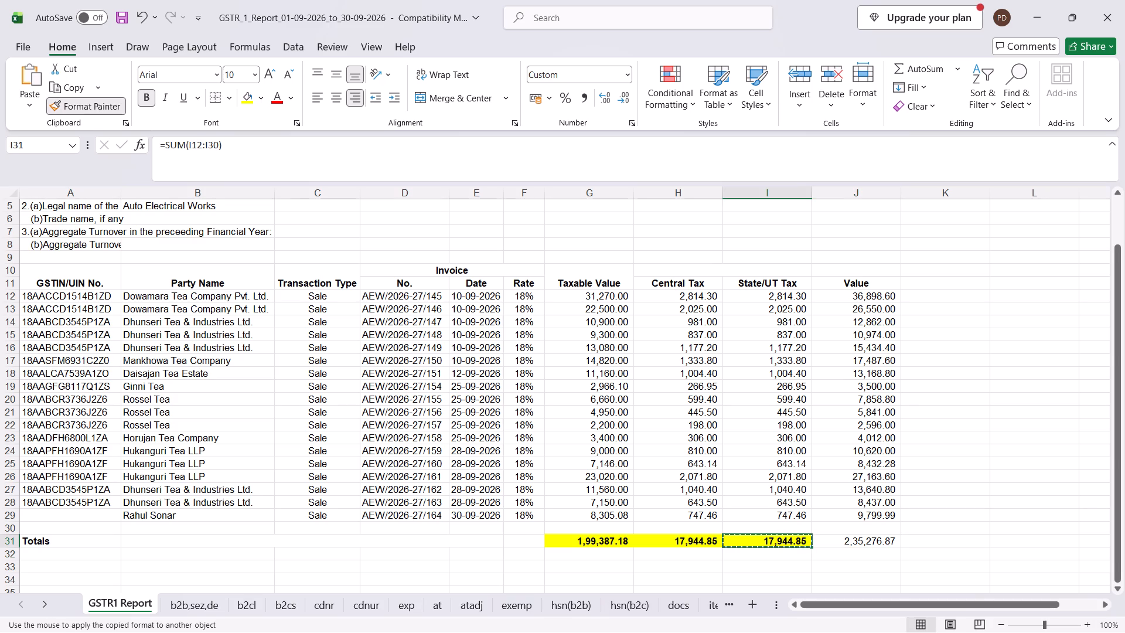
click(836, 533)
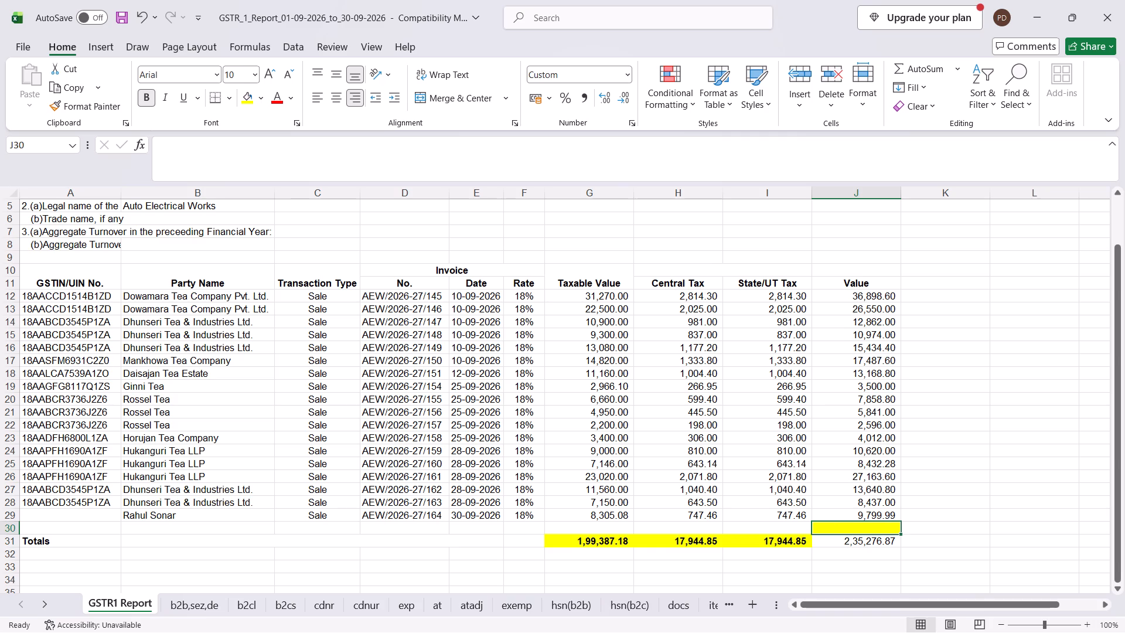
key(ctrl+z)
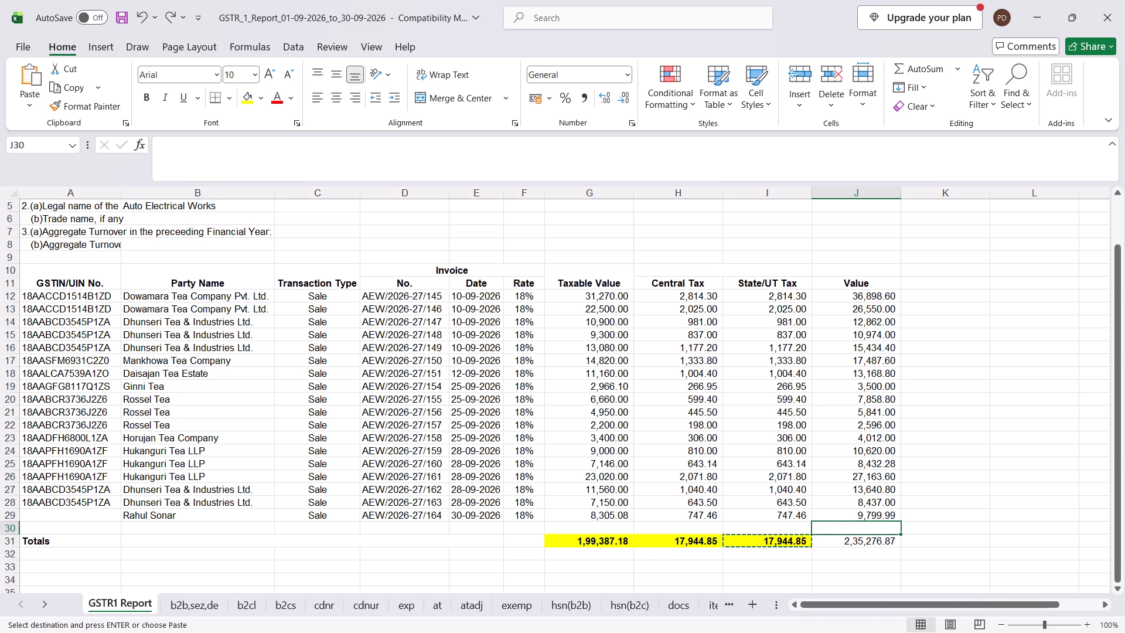
Copy the yellow fill and bold formatting of the State/UT Tax total in I31 to the Value total in J31.
click(772, 539)
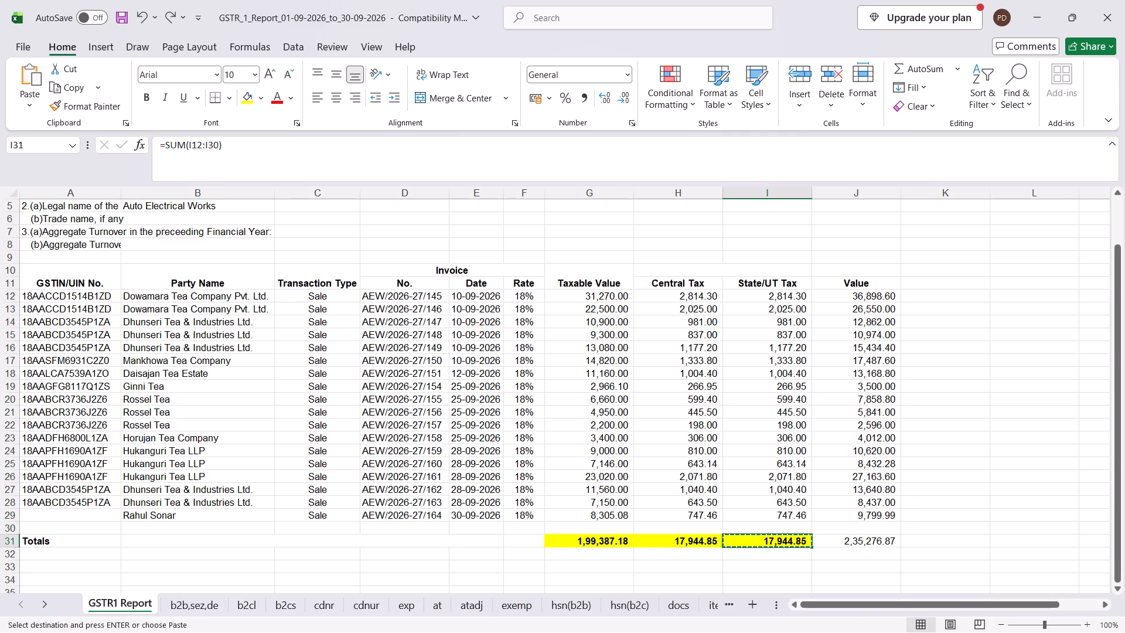
click(77, 104)
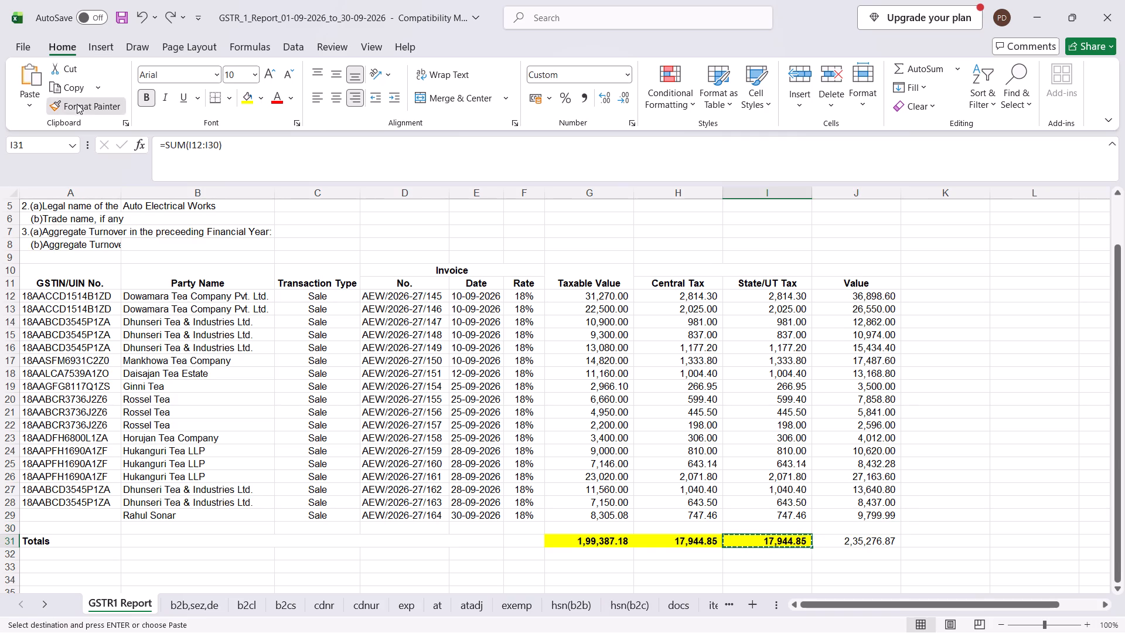
click(857, 536)
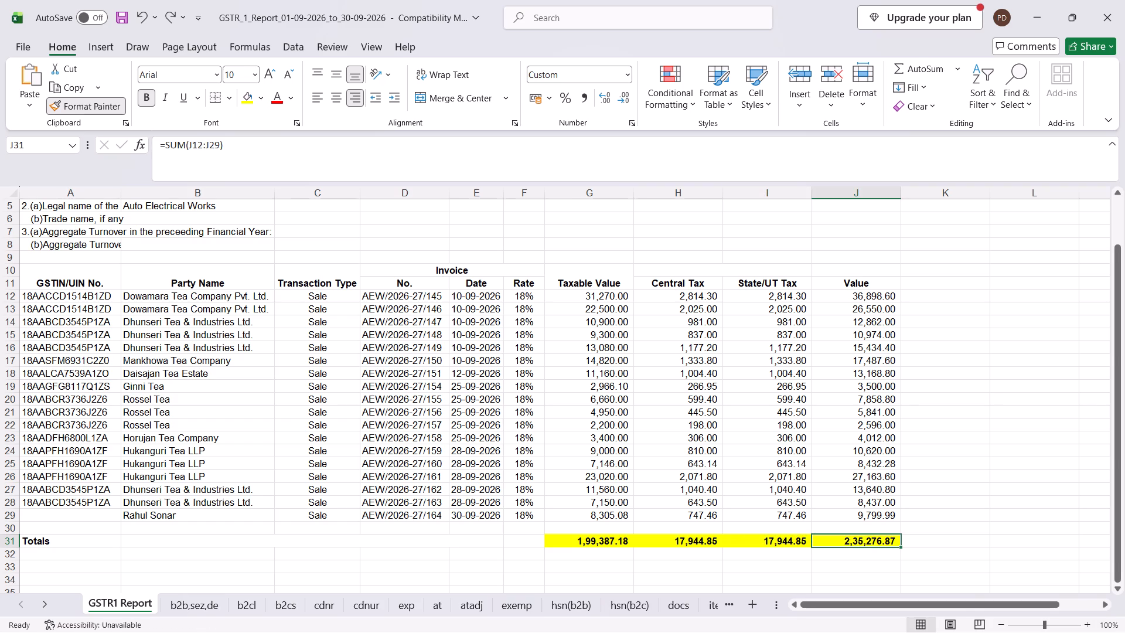
click(1018, 517)
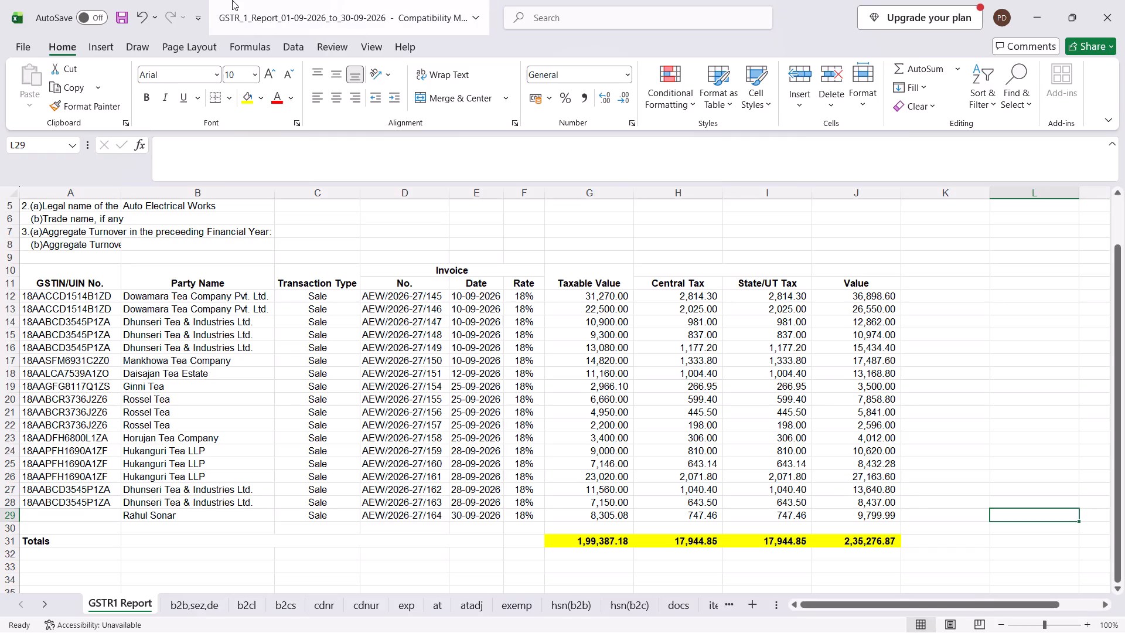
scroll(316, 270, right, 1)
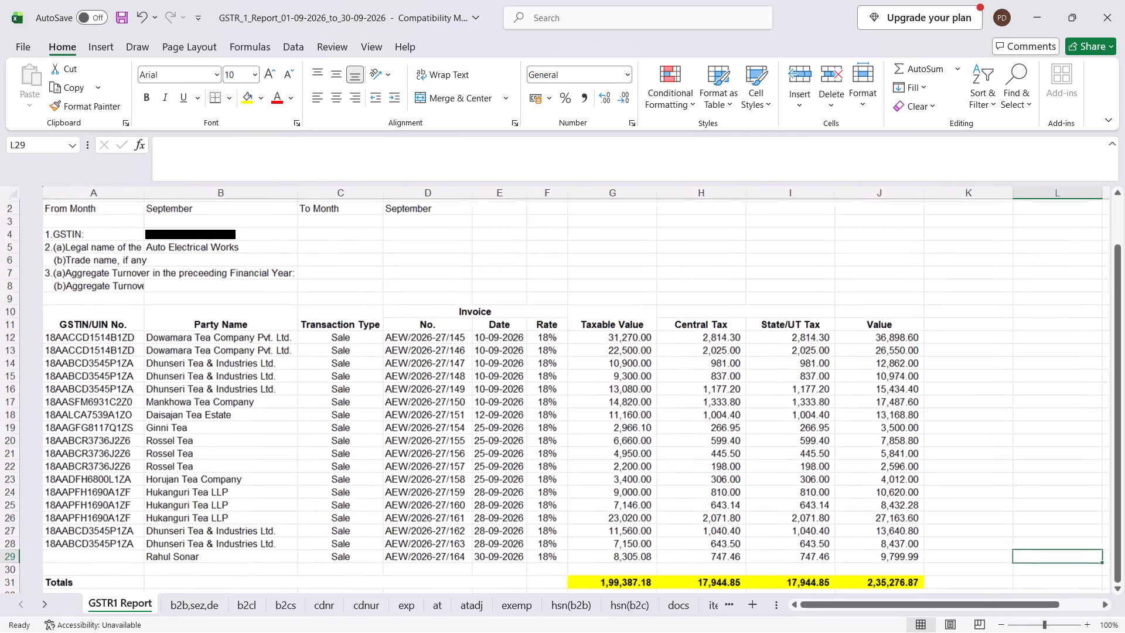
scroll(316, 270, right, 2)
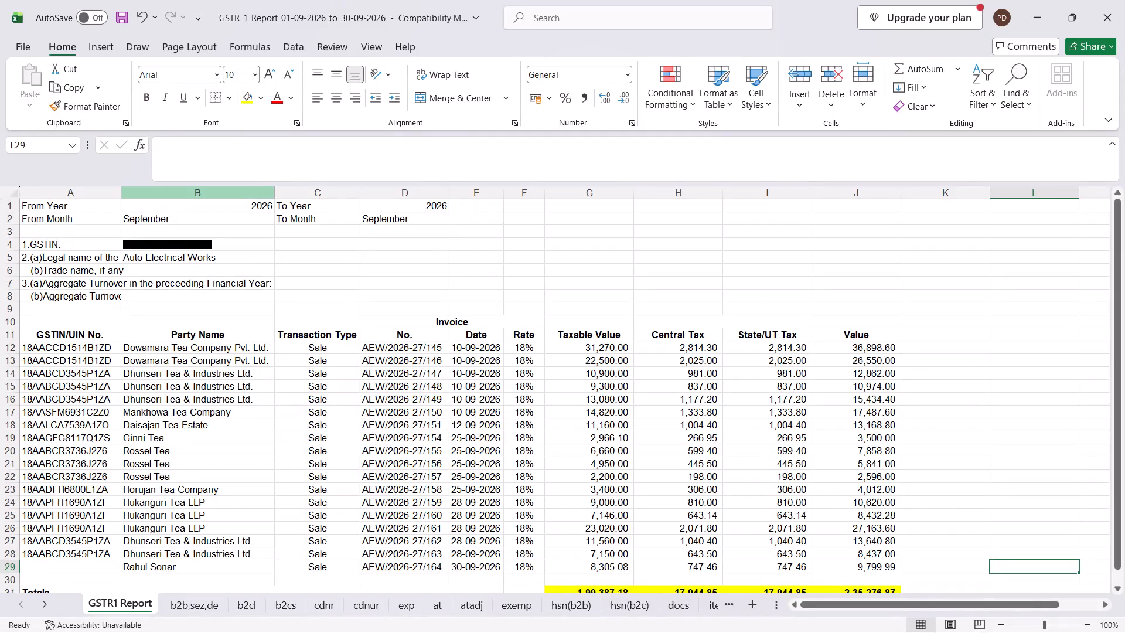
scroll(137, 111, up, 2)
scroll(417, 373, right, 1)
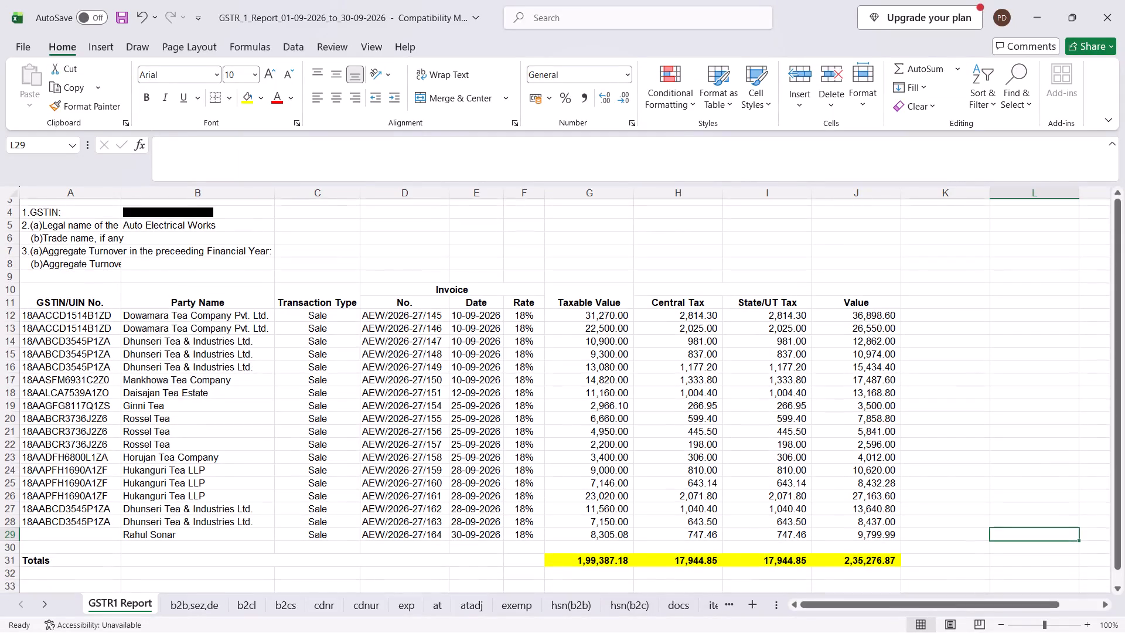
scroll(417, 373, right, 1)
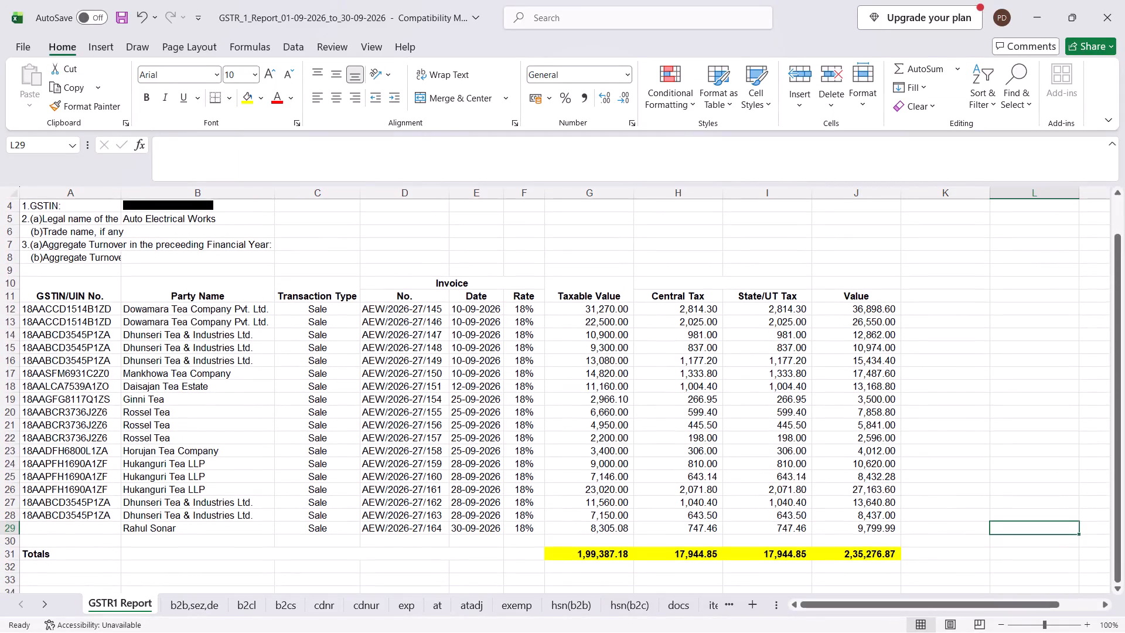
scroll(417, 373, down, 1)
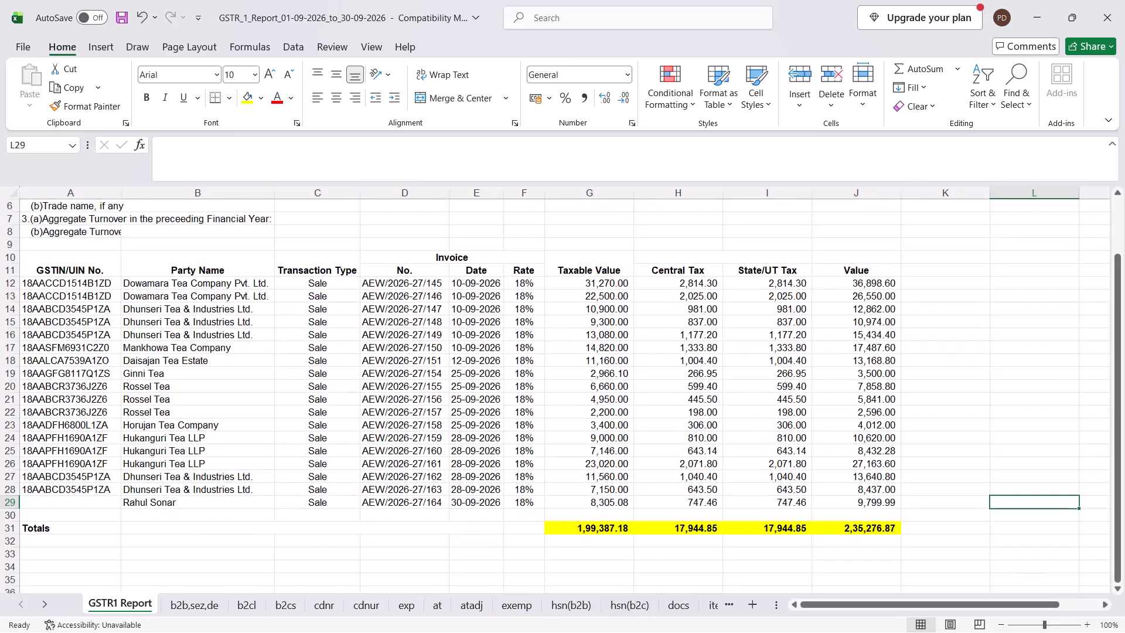
Review the GSTR1 Report sheet from the header details at the top through the invoice rows to the Totals row.
click(54, 531)
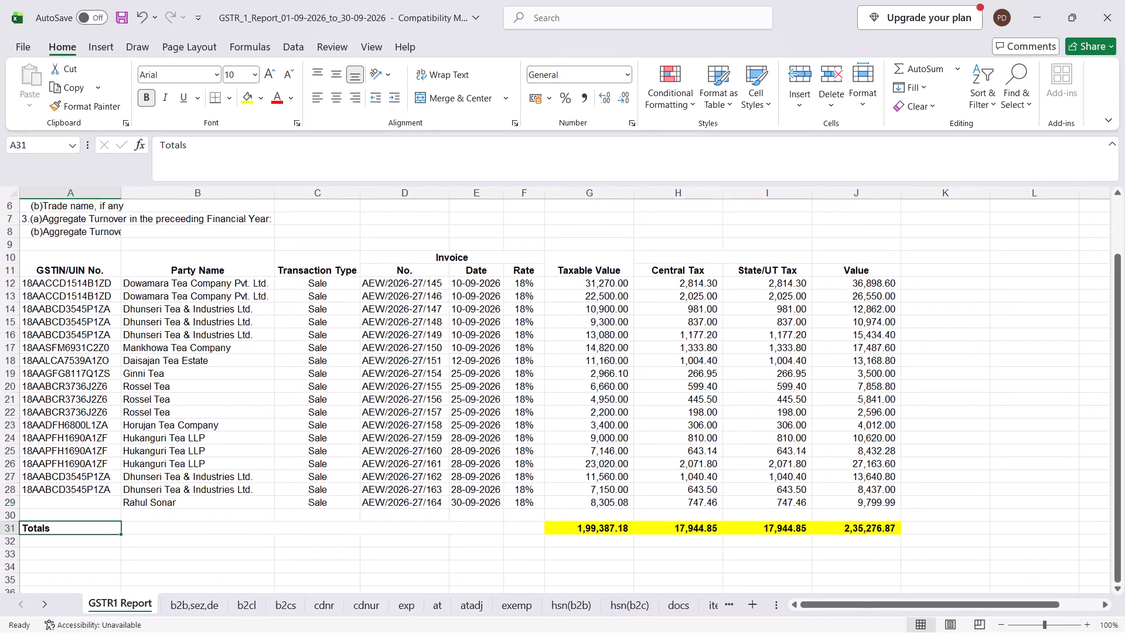
scroll(175, 430, up, 2)
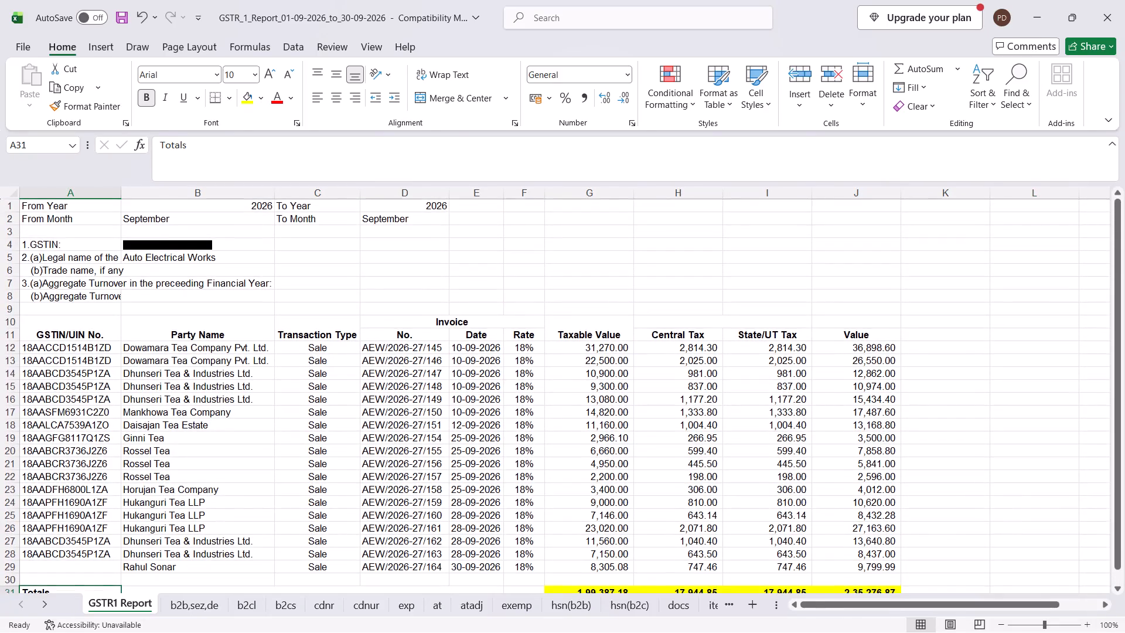
scroll(175, 430, down, 2)
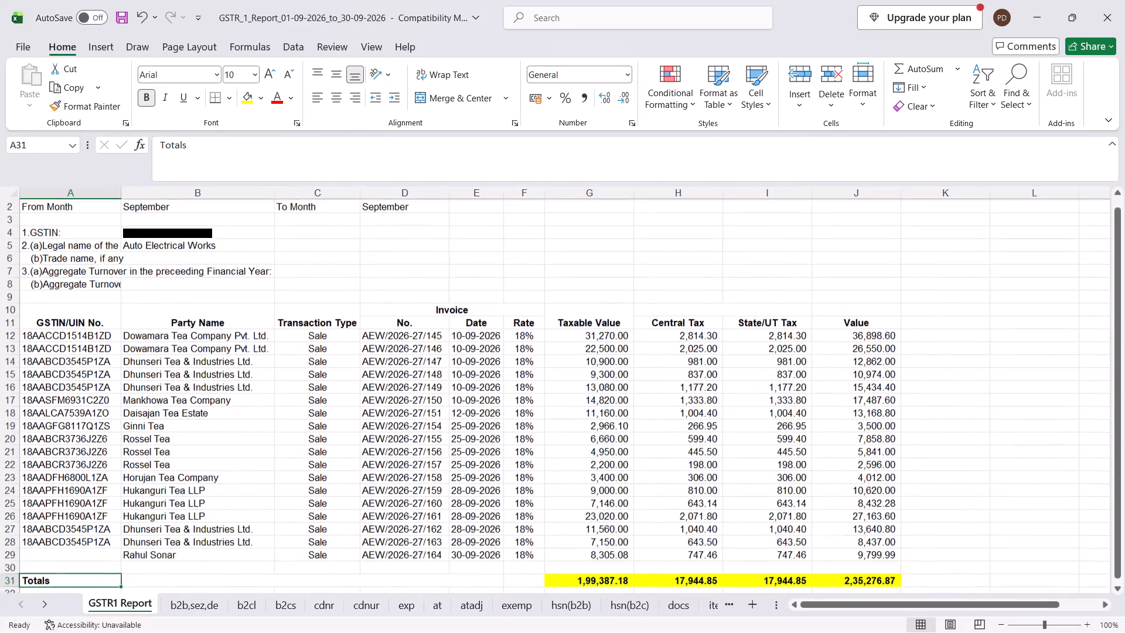
scroll(175, 430, down, 2)
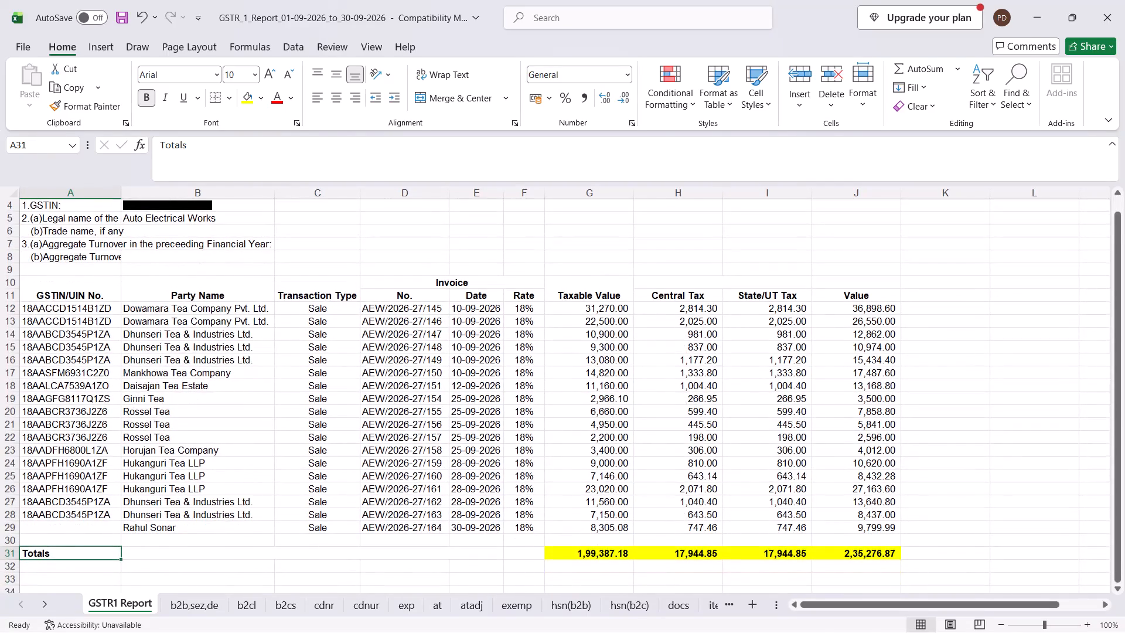
scroll(175, 430, down, 1)
Check the b2cl and b2cs sheets and enter NA in the blank GSTIN/UIN cell A29 of the GSTR1 Report's last invoice row.
click(166, 530)
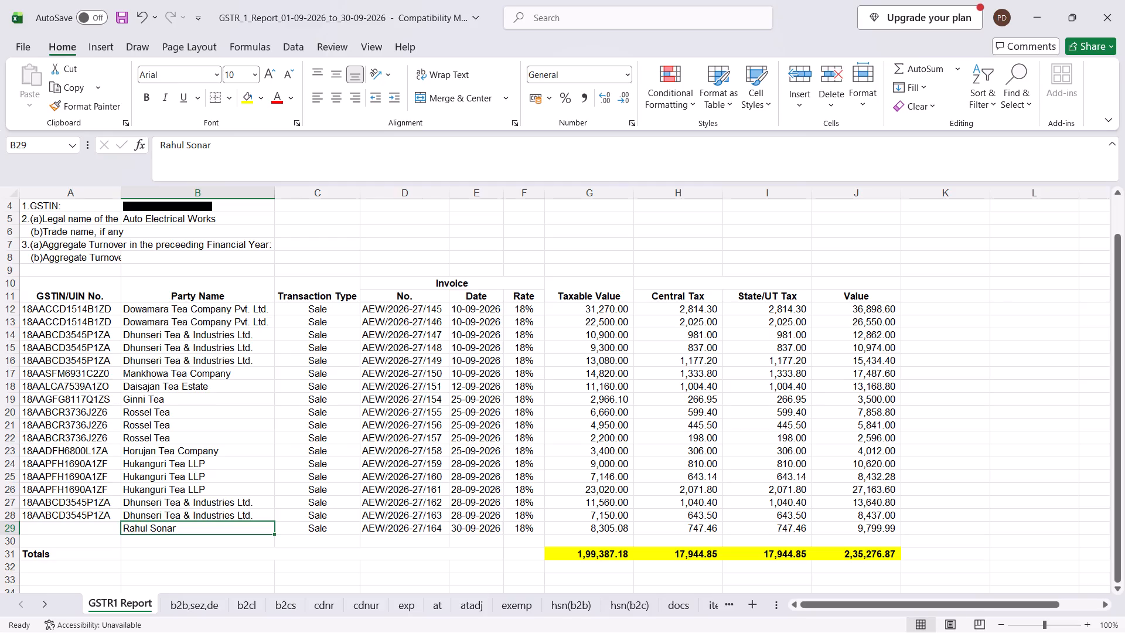
key(Left)
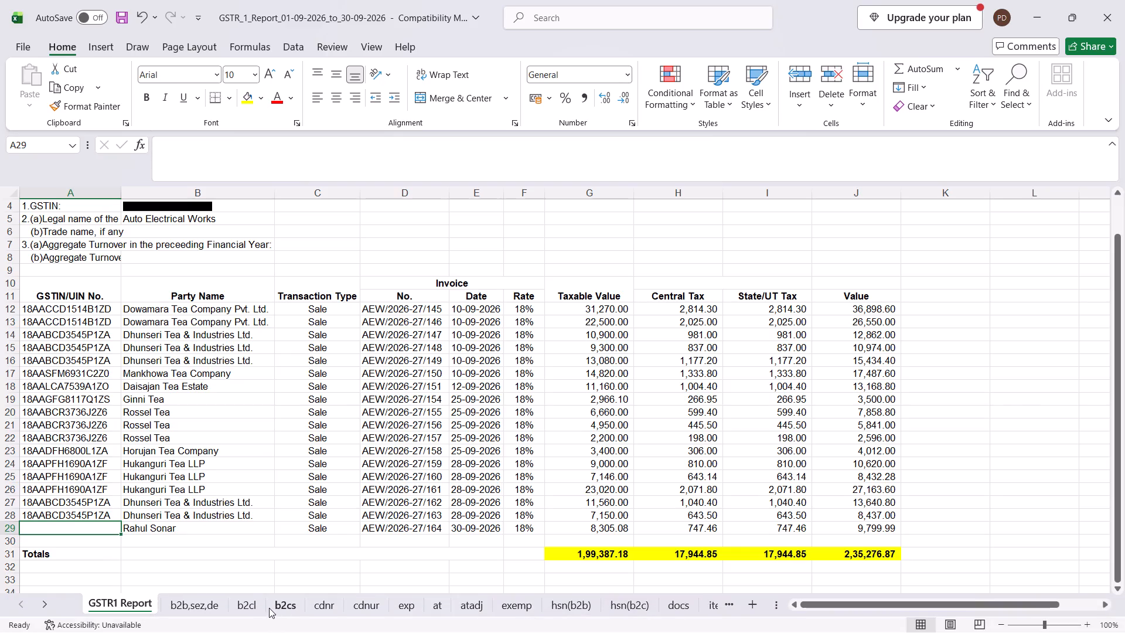
click(250, 605)
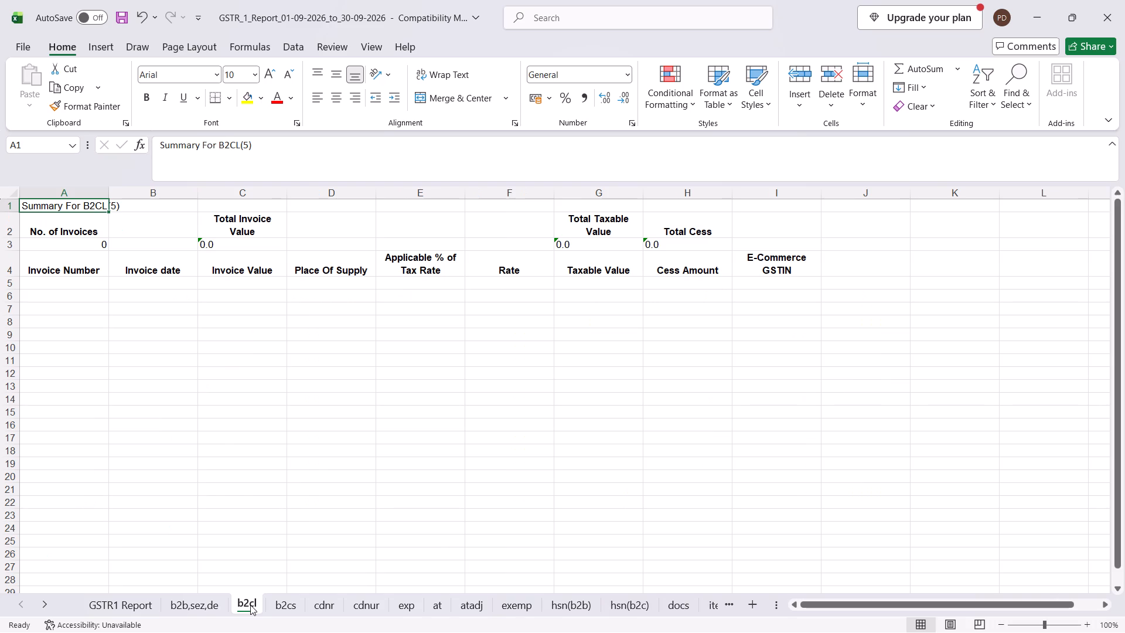
click(272, 607)
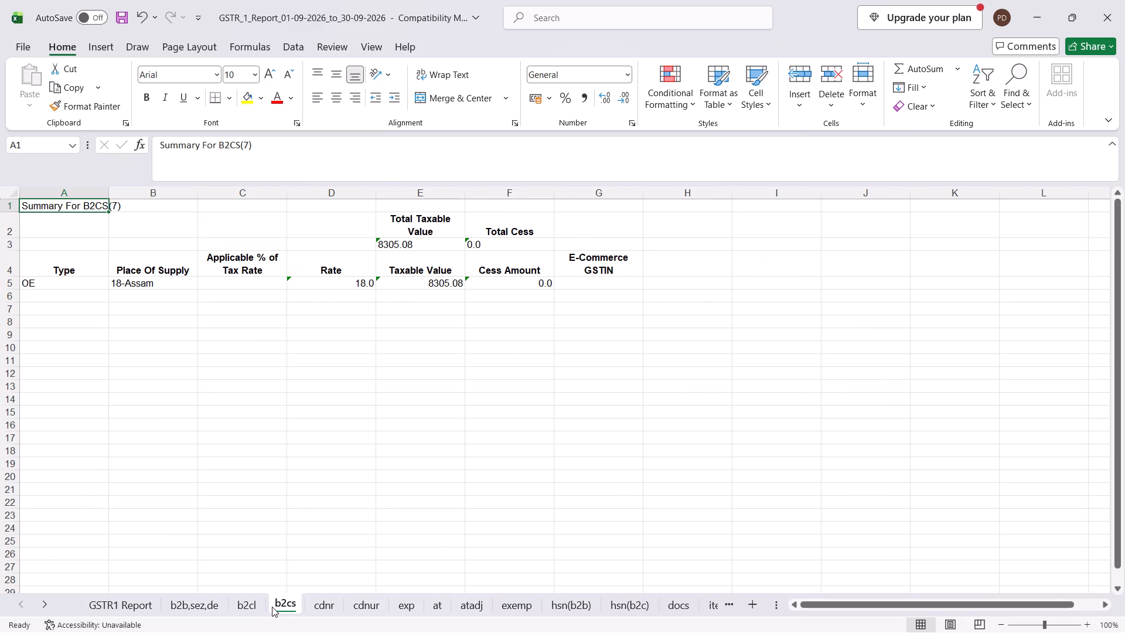
click(117, 600)
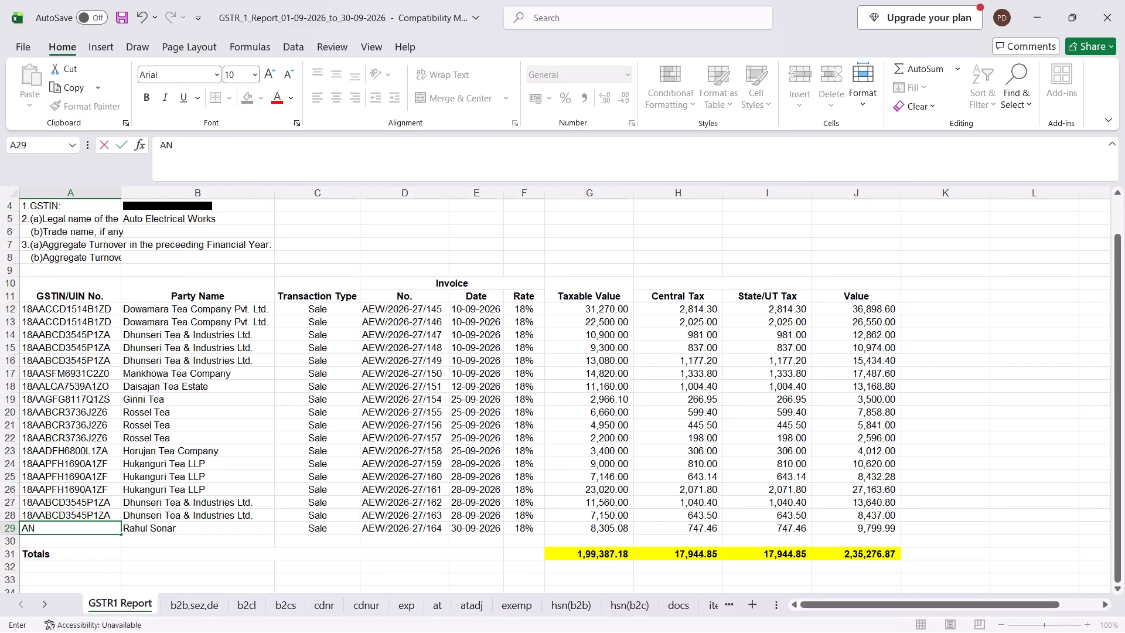
key(BackSpace)
key(BackSpace)
text(NA)
key(Return)
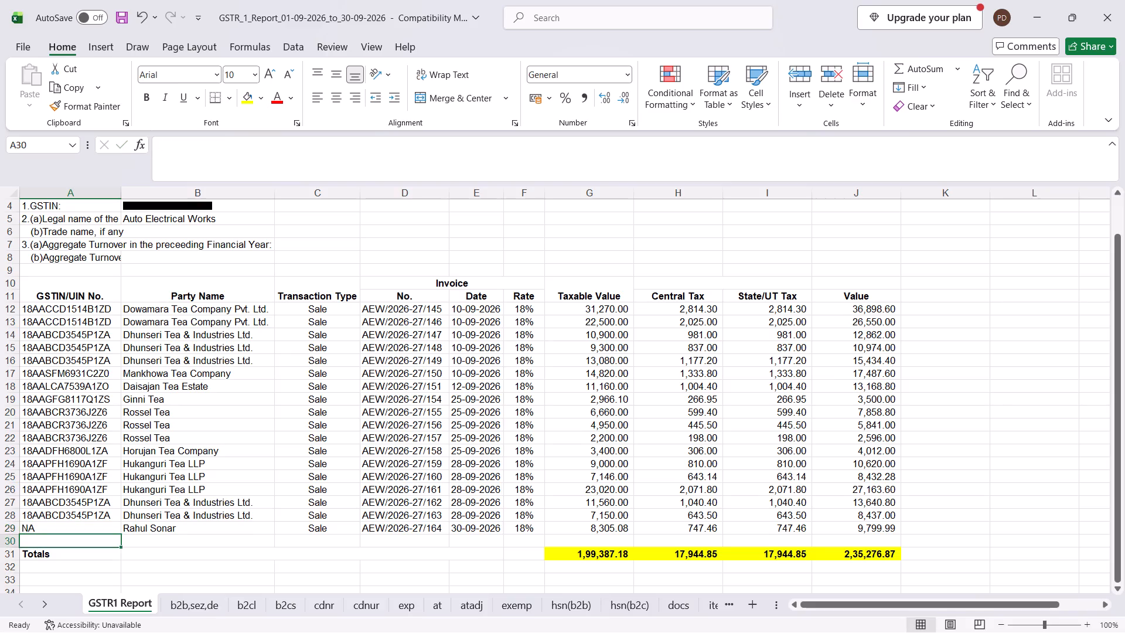
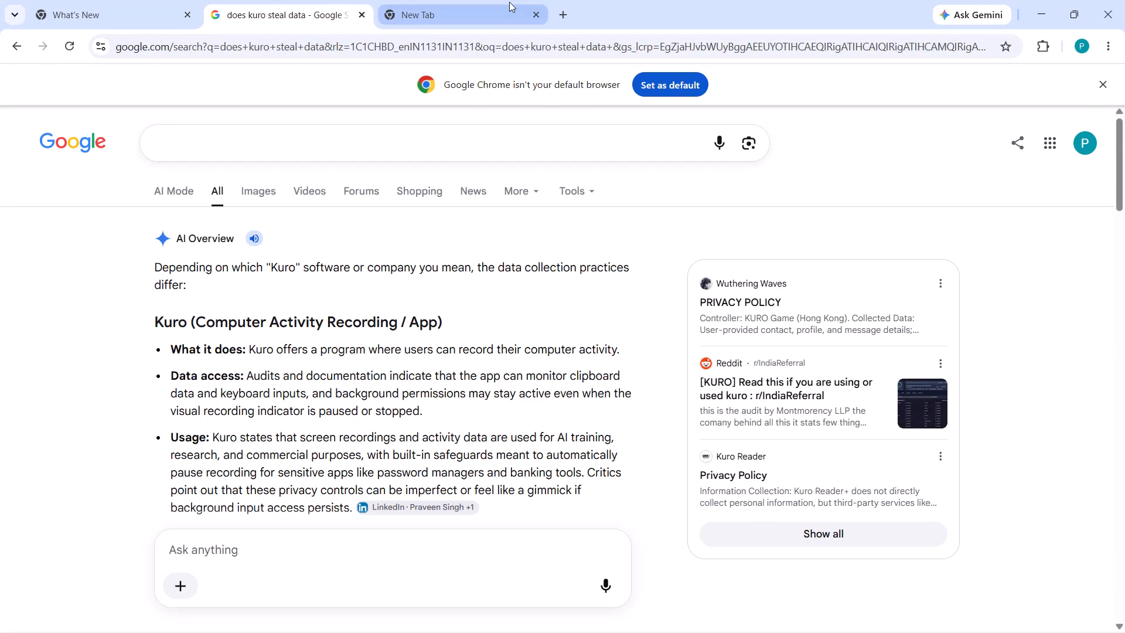
In Google Chrome, open the GST portal at gst.gov.in in the empty new tab and dismiss the announcement pop-up.
click(509, 2)
click(447, 350)
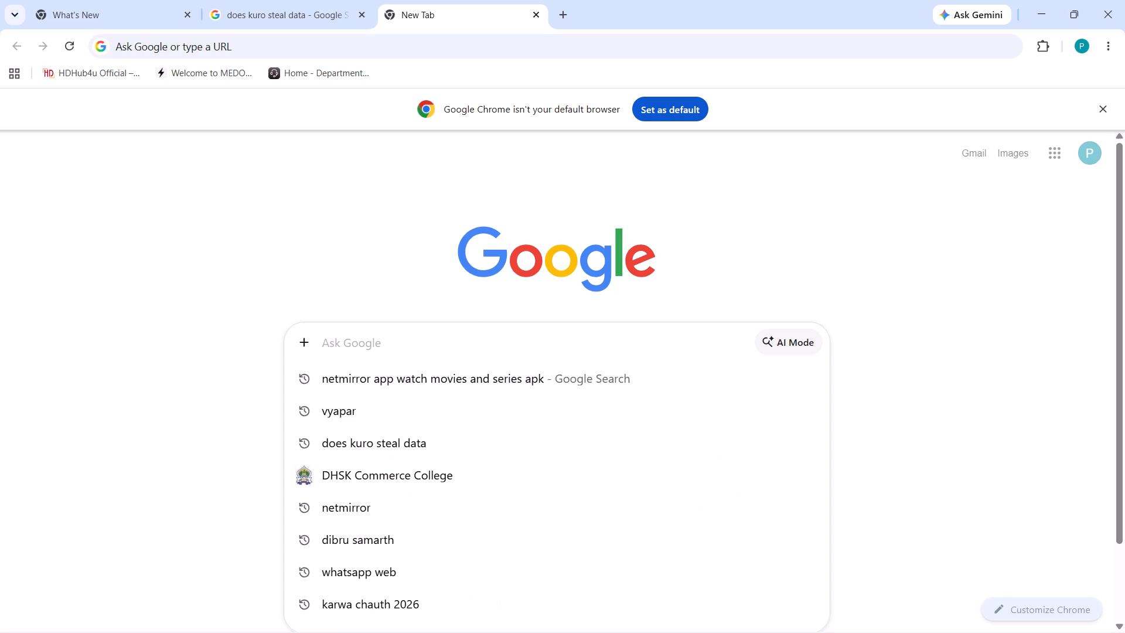
right_click(447, 350)
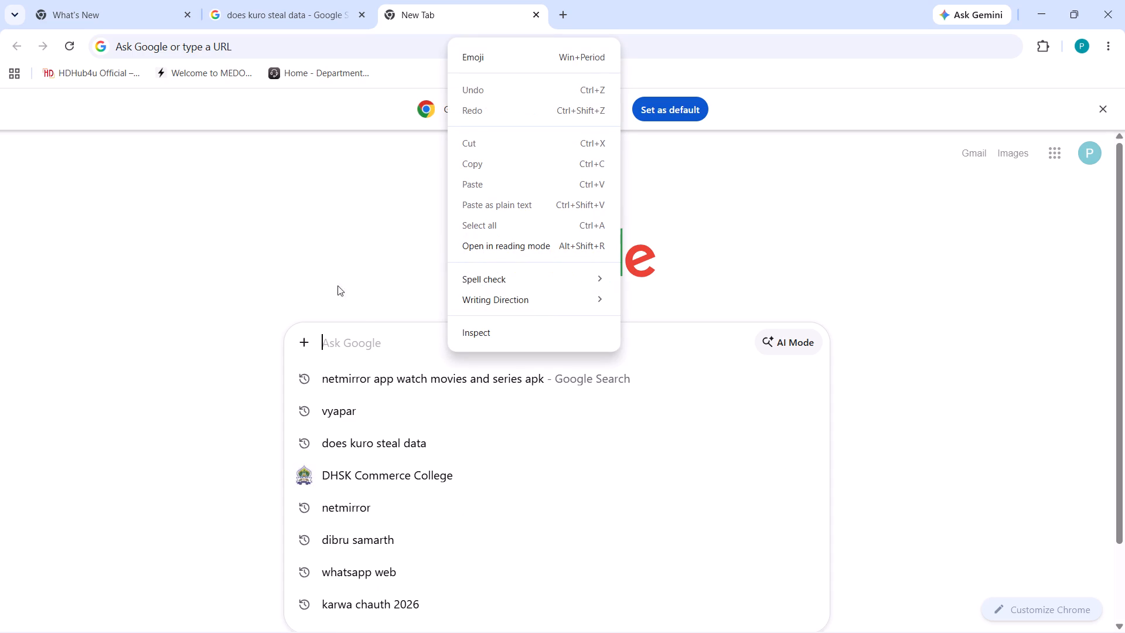
click(221, 221)
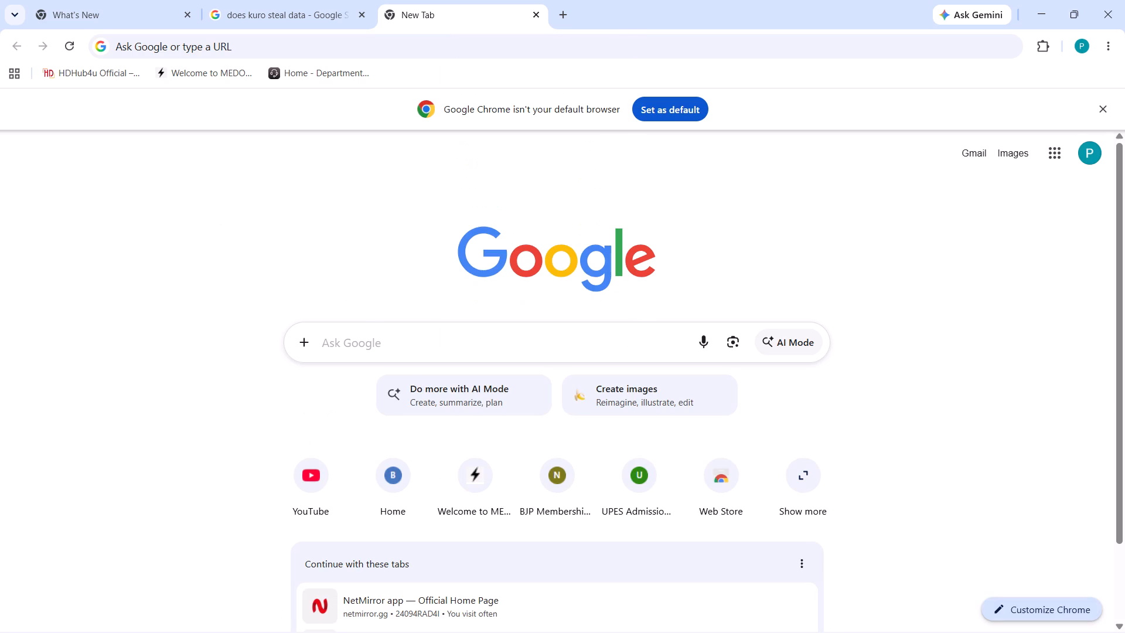
click(436, 345)
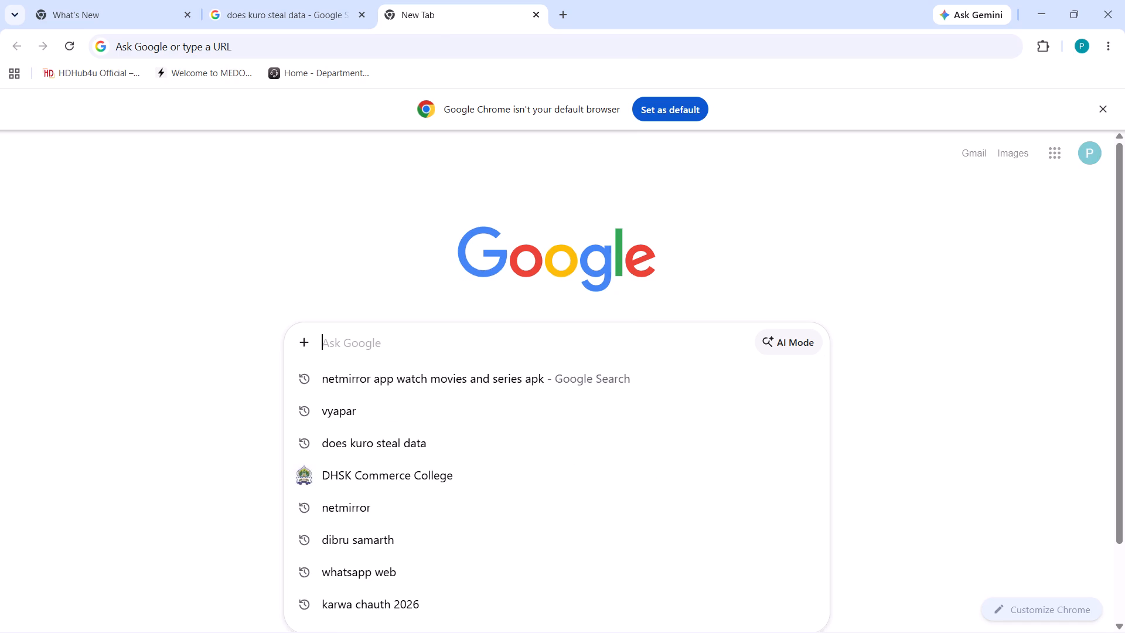
text(gst)
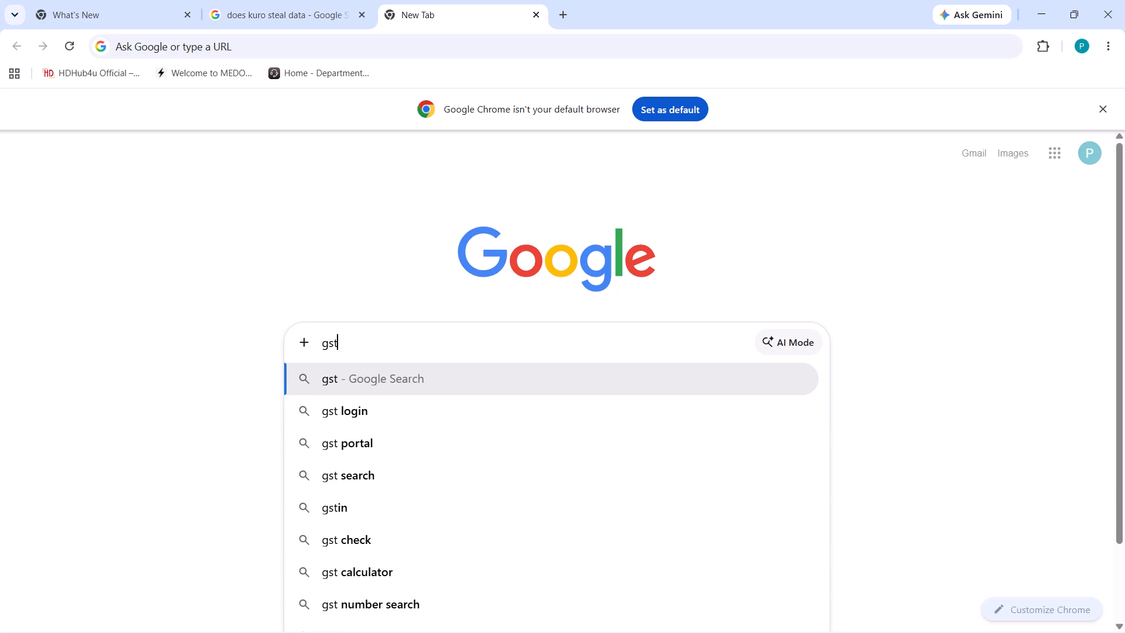
key(period)
text(go)
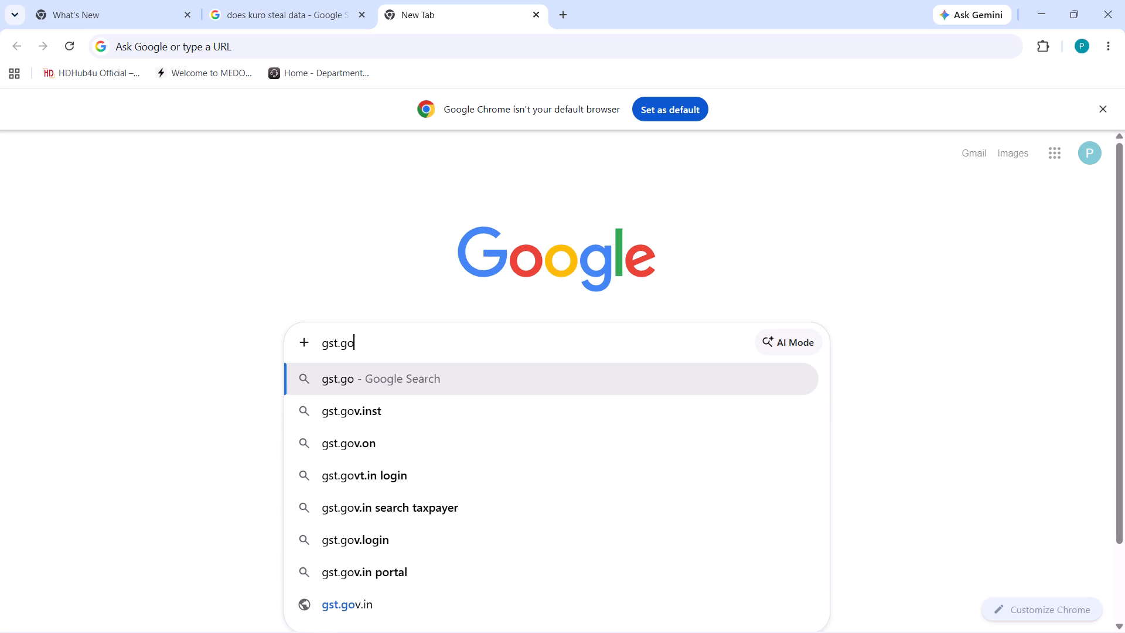
text(v.)
text(in)
key(Return)
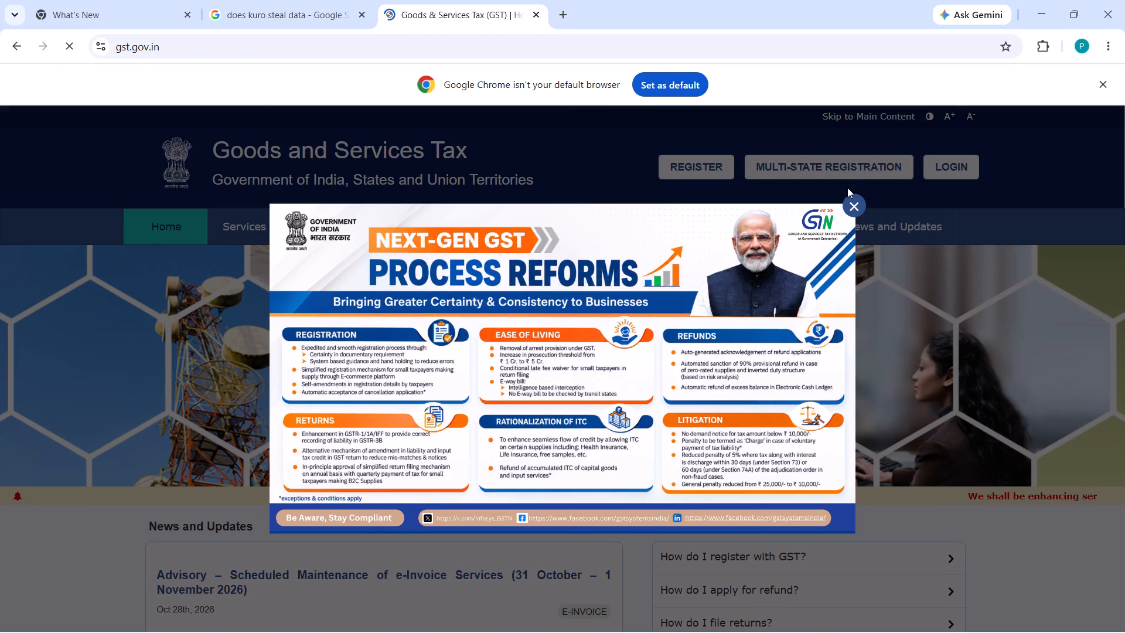
click(854, 194)
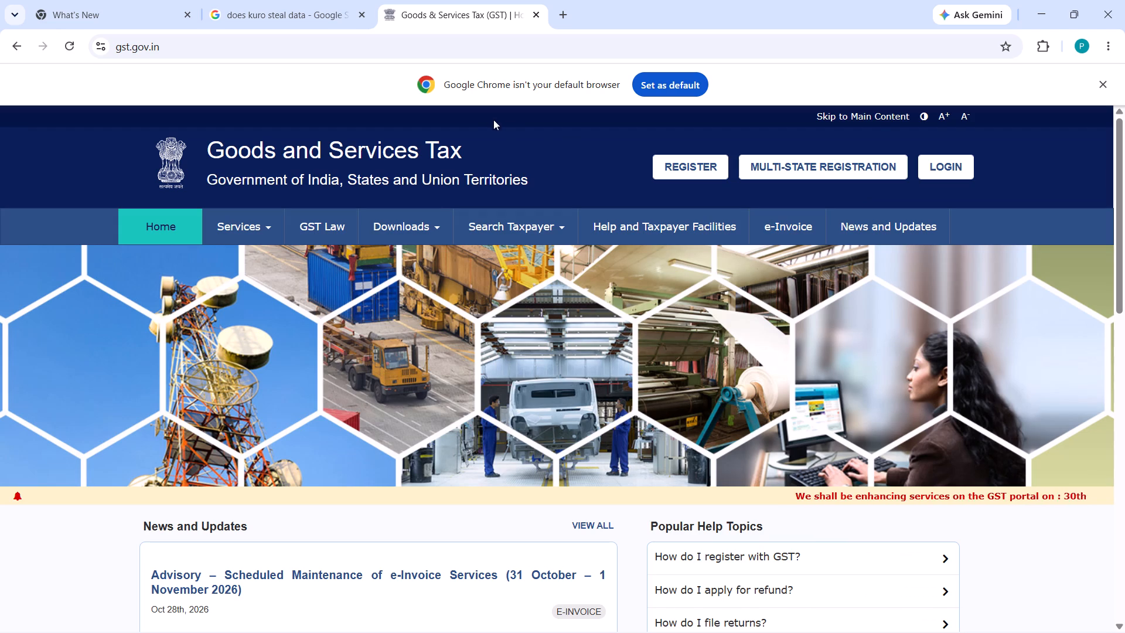
Open the GST portal's download page for the Returns Offline Tool.
click(444, 222)
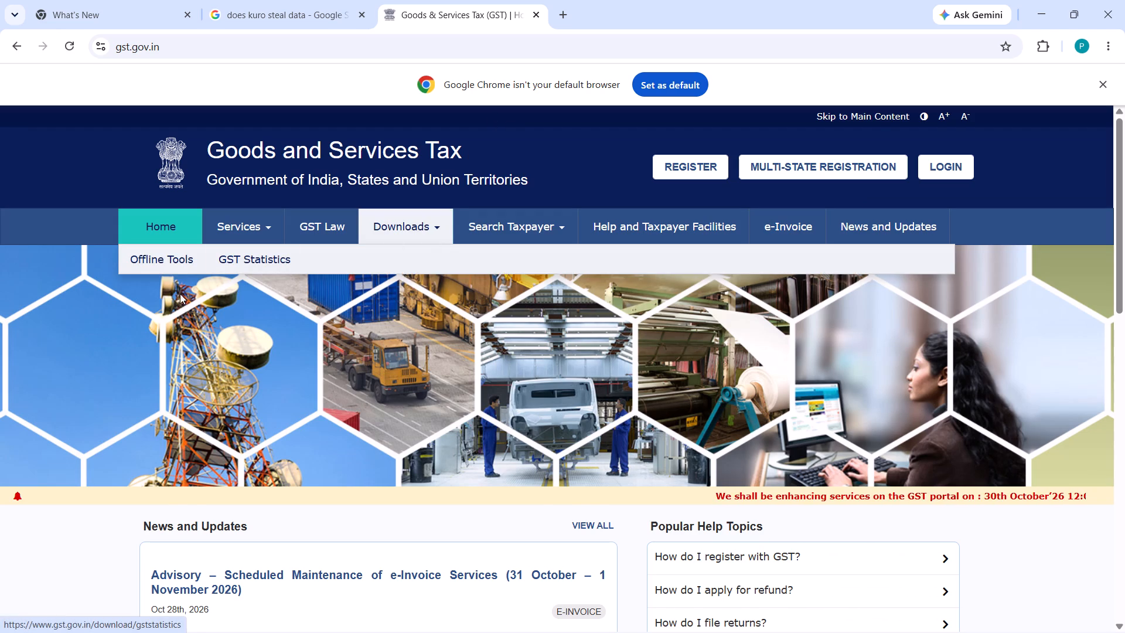
click(168, 256)
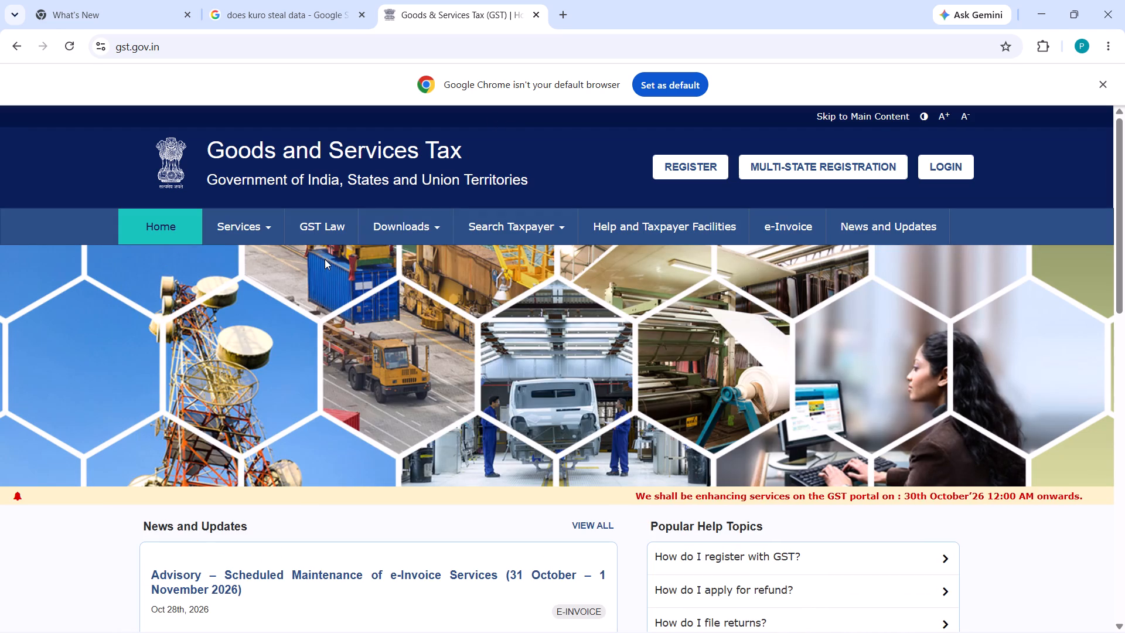
click(402, 225)
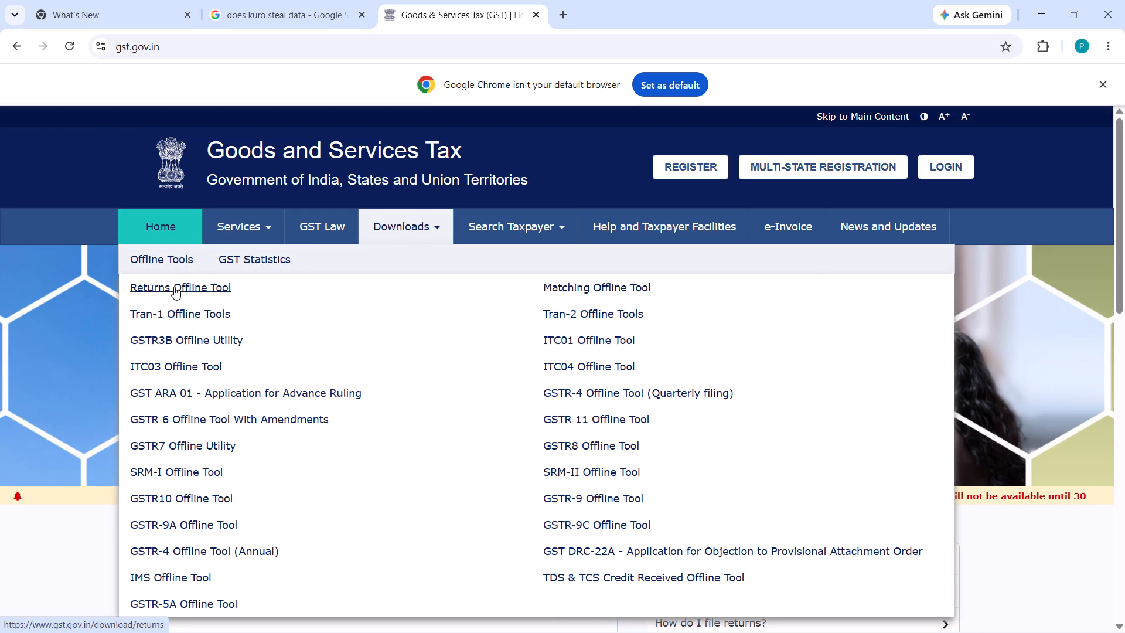
click(174, 287)
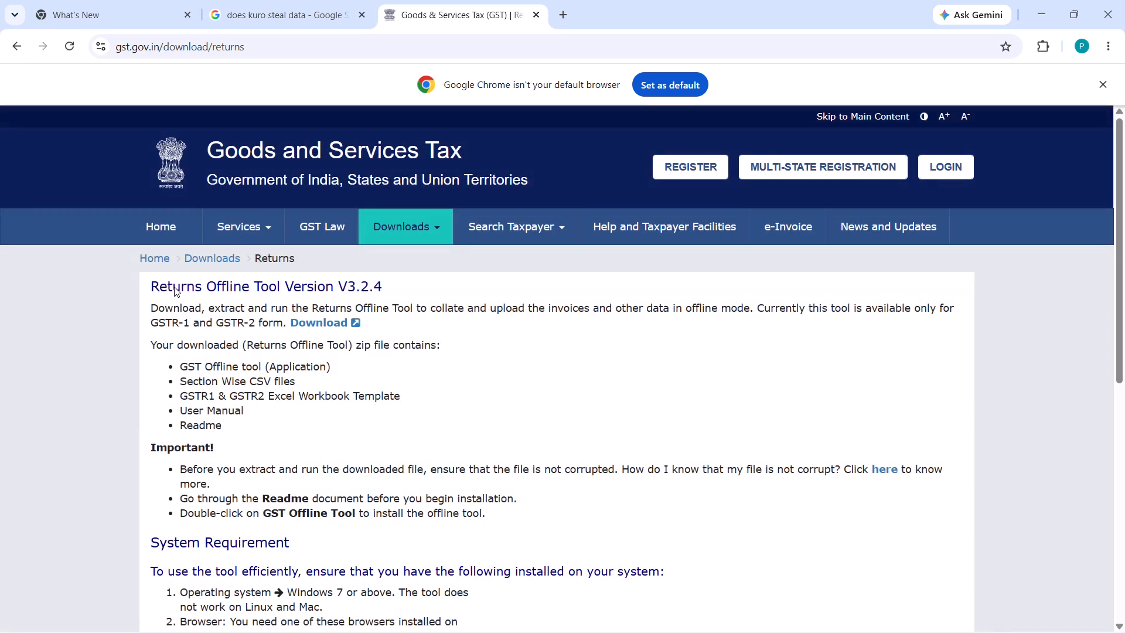
Download the Returns Offline Tool and save it as the ZIP archive gst_offline_tool in the Downloads folder.
click(318, 318)
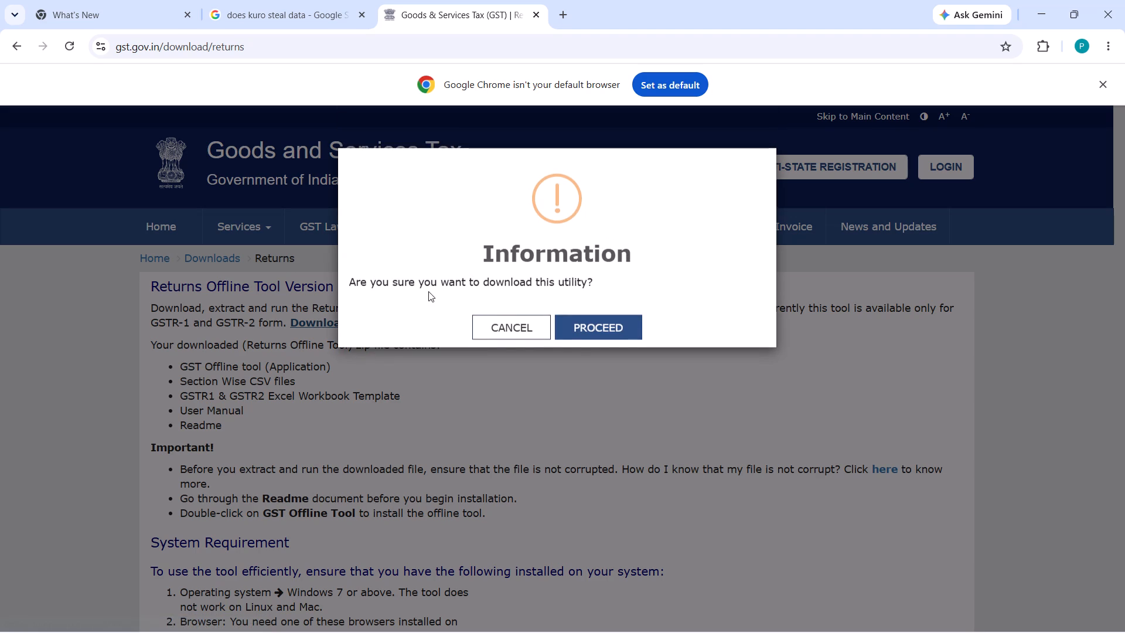
click(598, 334)
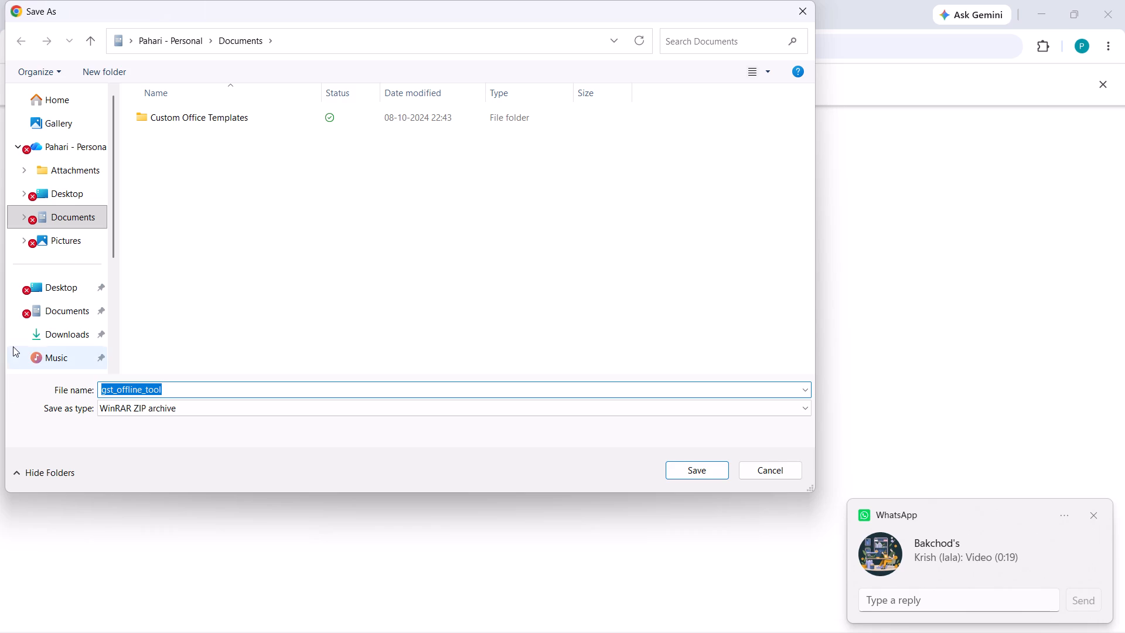
scroll(73, 181, up, 4)
scroll(73, 181, down, 1)
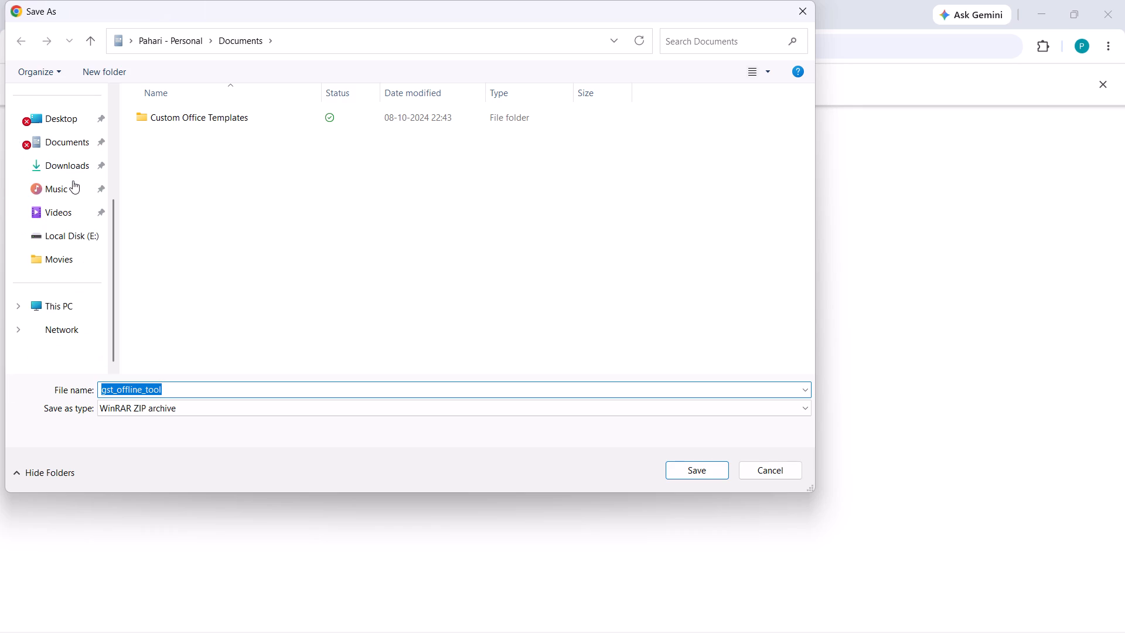
scroll(73, 181, down, 2)
click(73, 162)
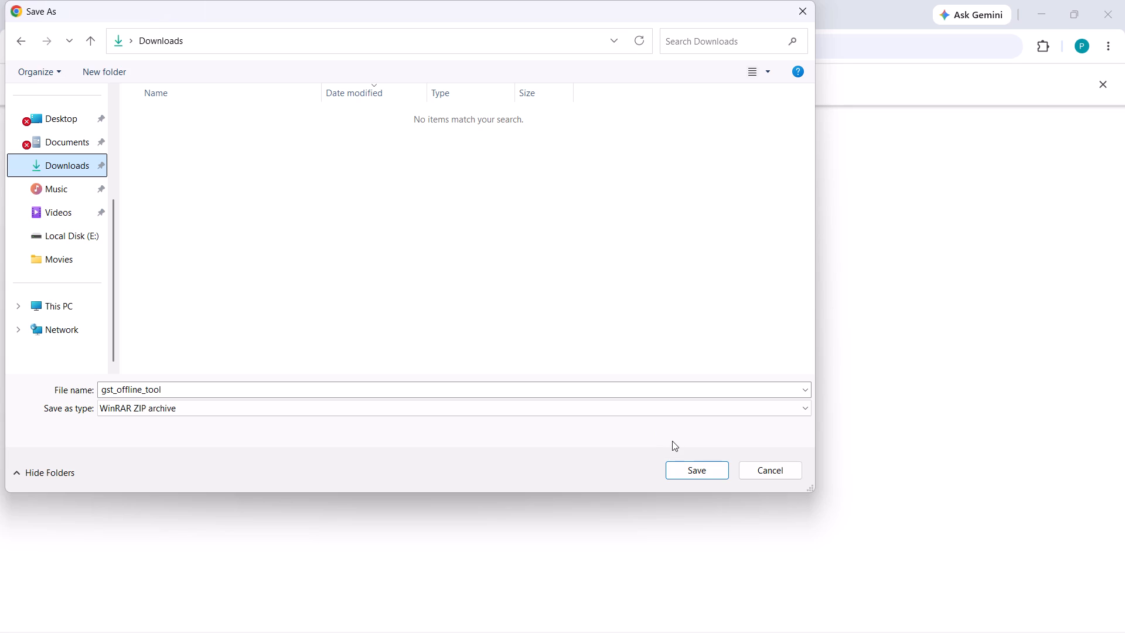
click(691, 468)
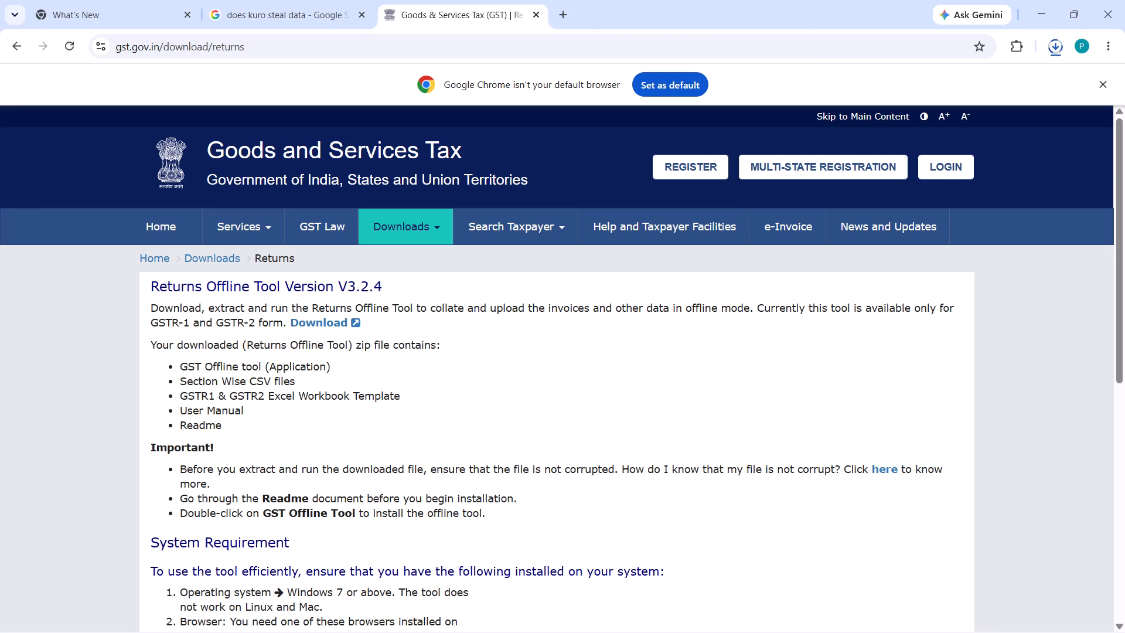
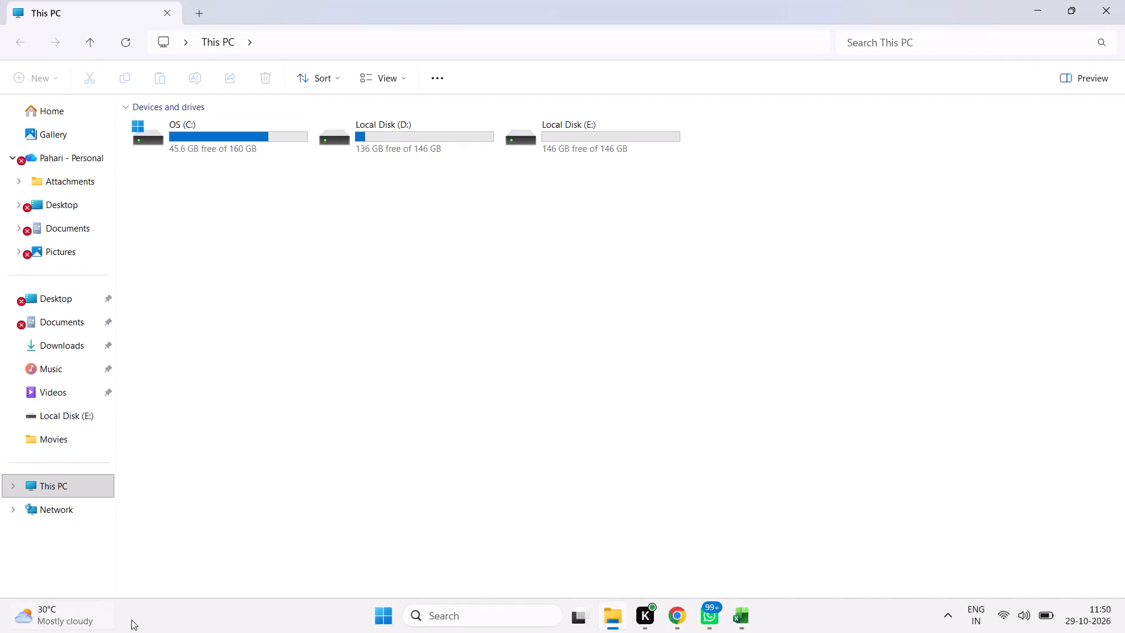
In File Explorer, extract the gst_offline_tool ZIP archive in Downloads to a gst_offline_tool folder there, showing the extracted files when complete.
click(64, 350)
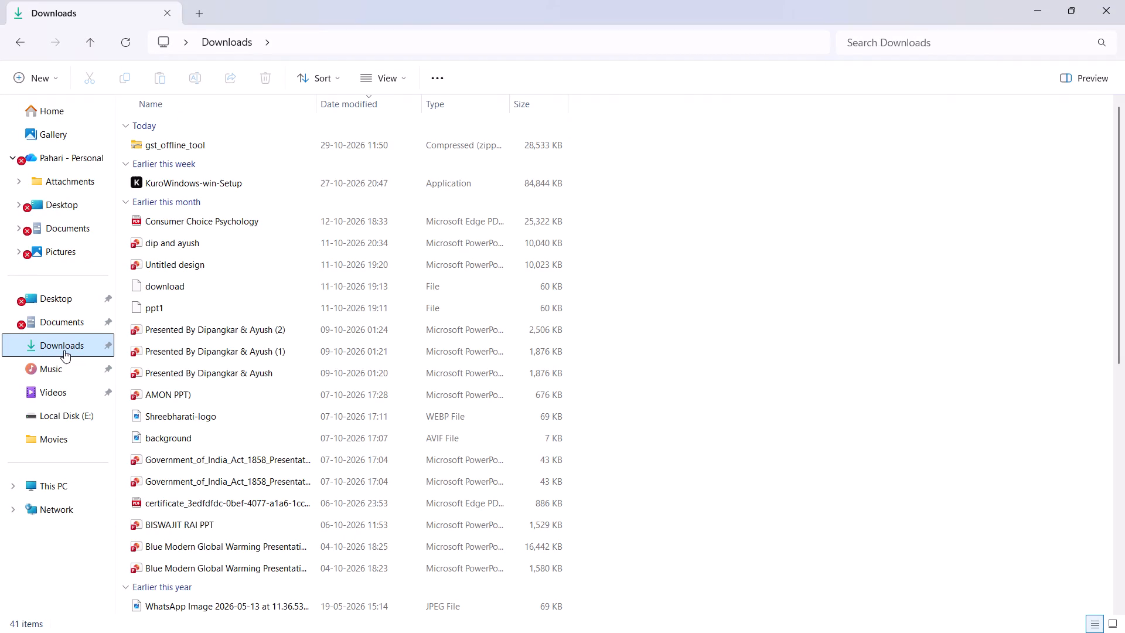
double_click(206, 149)
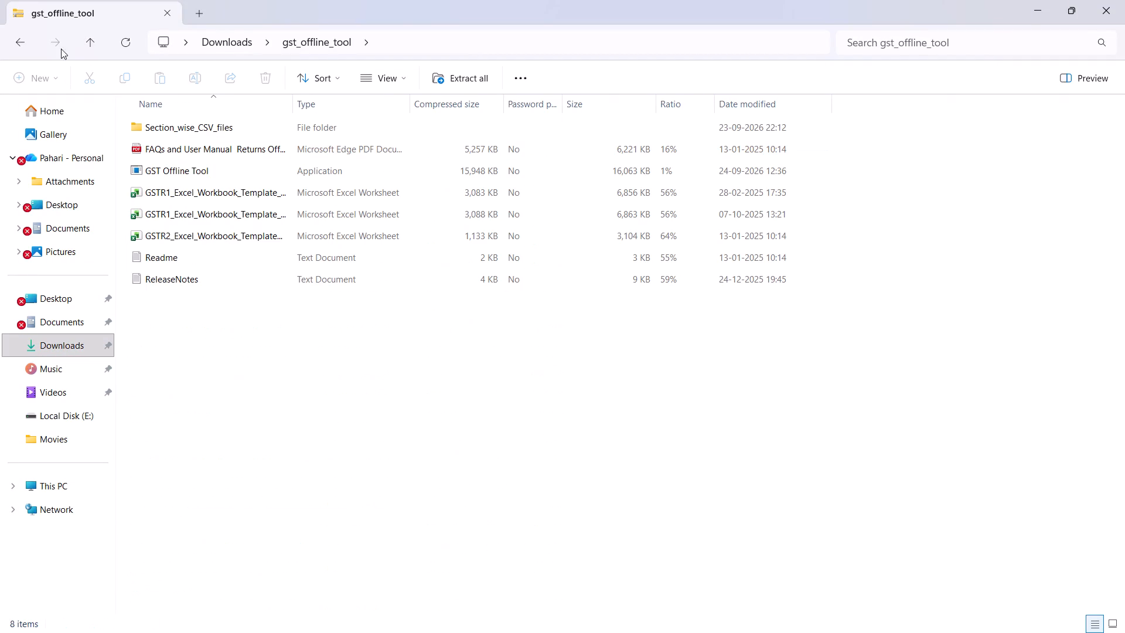
click(87, 40)
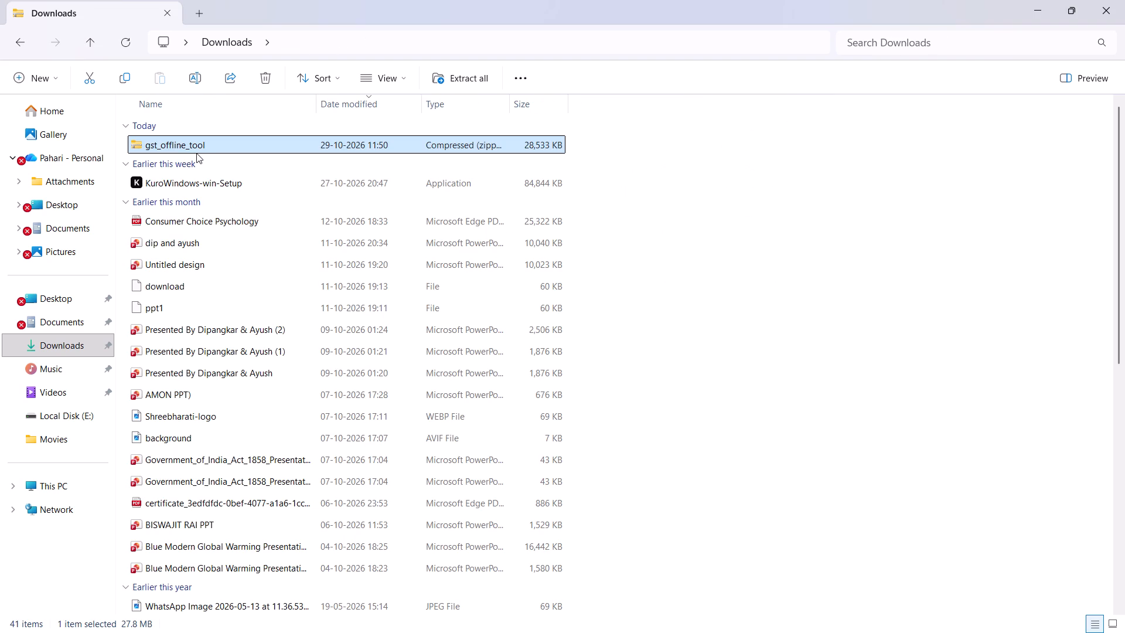
right_click(196, 151)
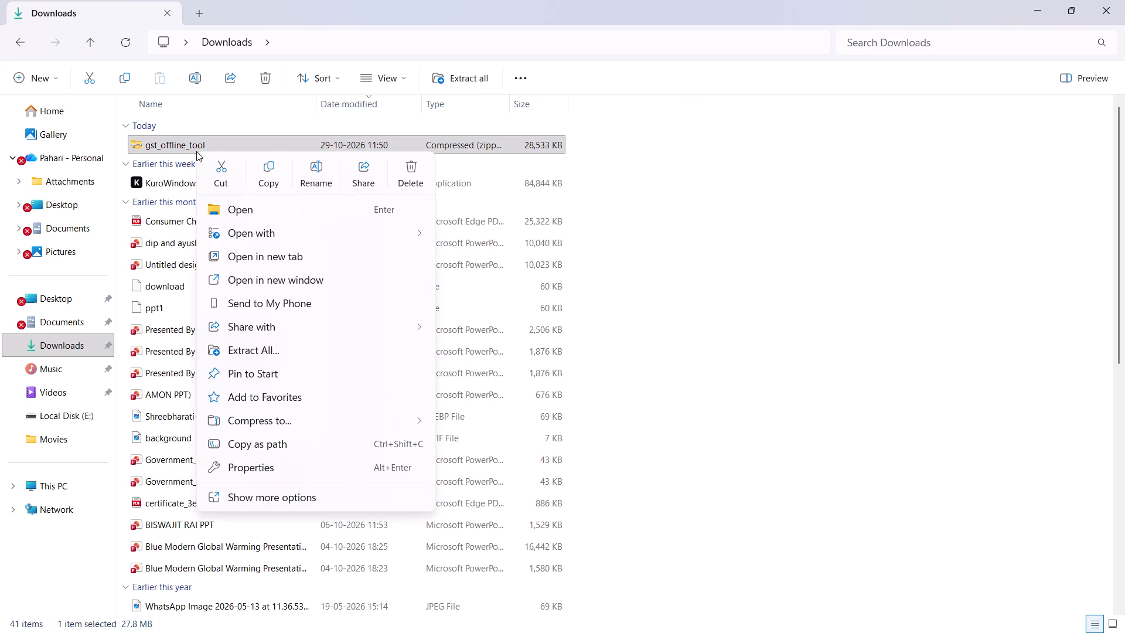
click(323, 360)
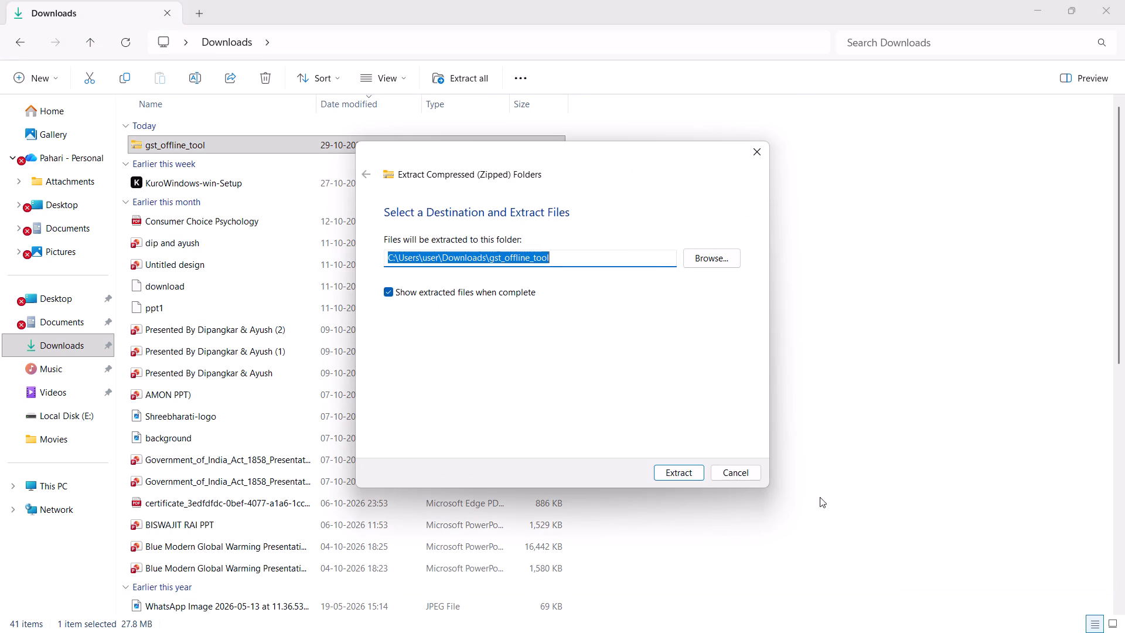
click(670, 463)
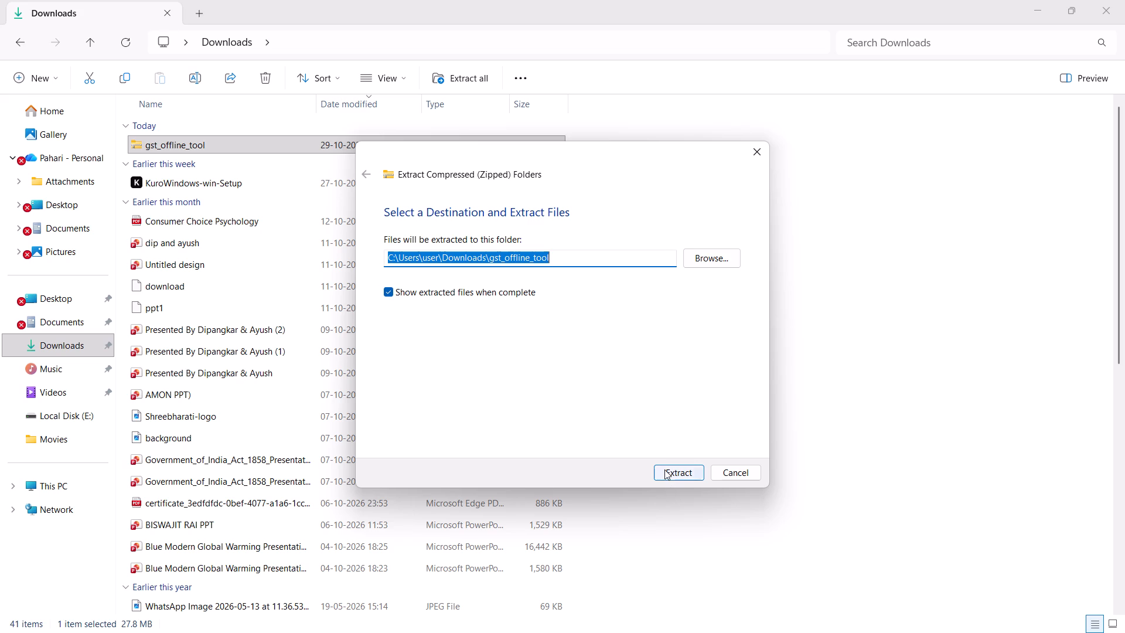
click(664, 469)
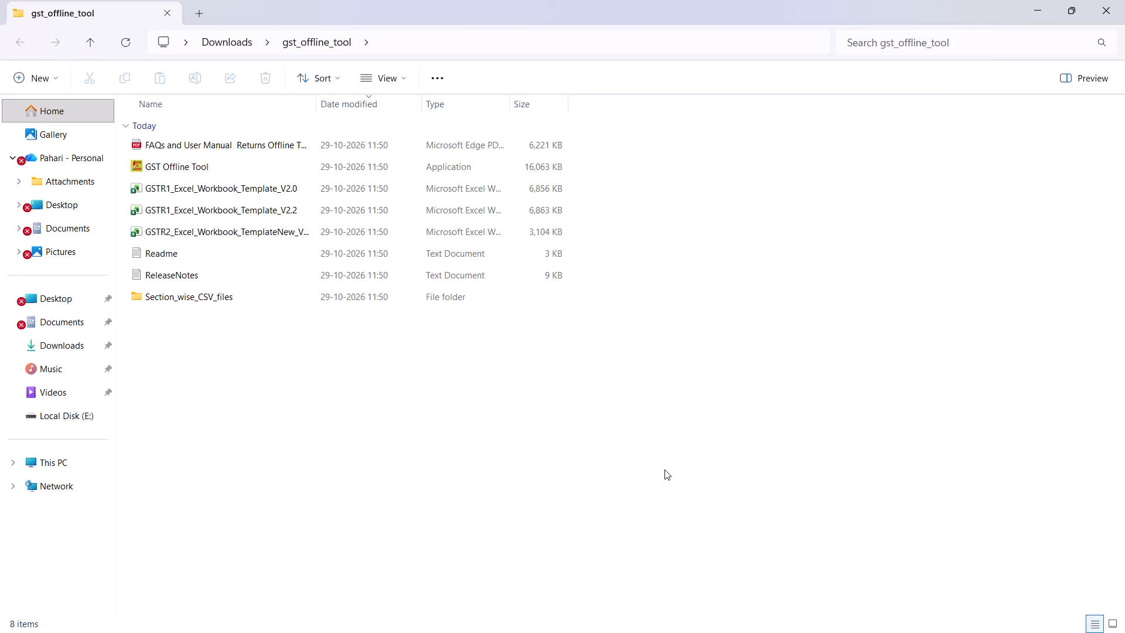
Launch the GST Offline Tool application from the extracted gst_offline_tool folder.
double_click(231, 169)
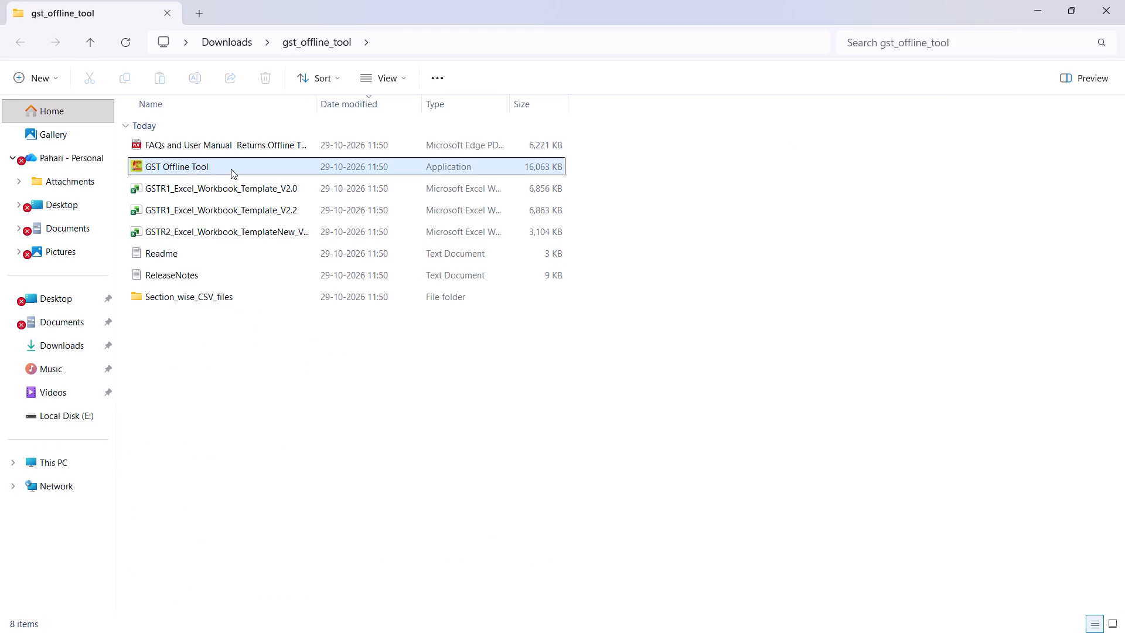